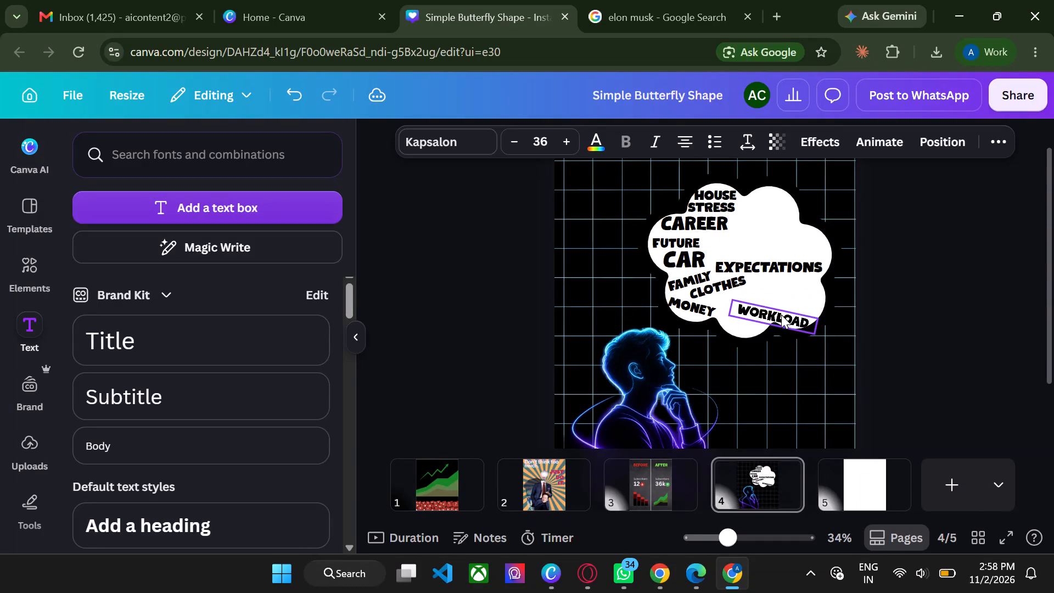
Duplicate the EXPECTATIONS text, change the copy to PS5, and place it beside HOUSE in the cloud's upper lobe.
left_click(920, 332)
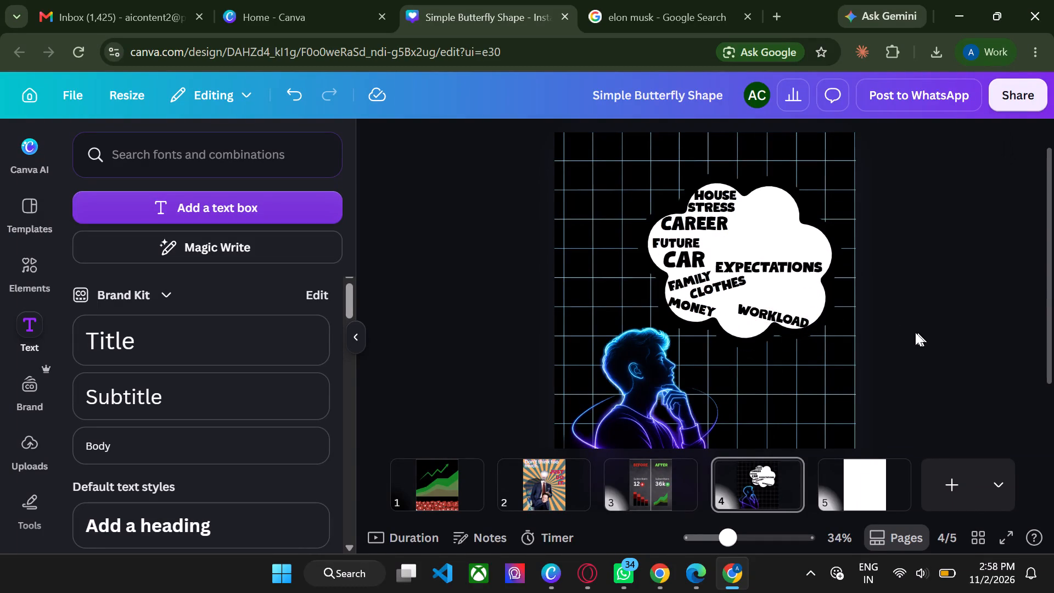
left_click(784, 260)
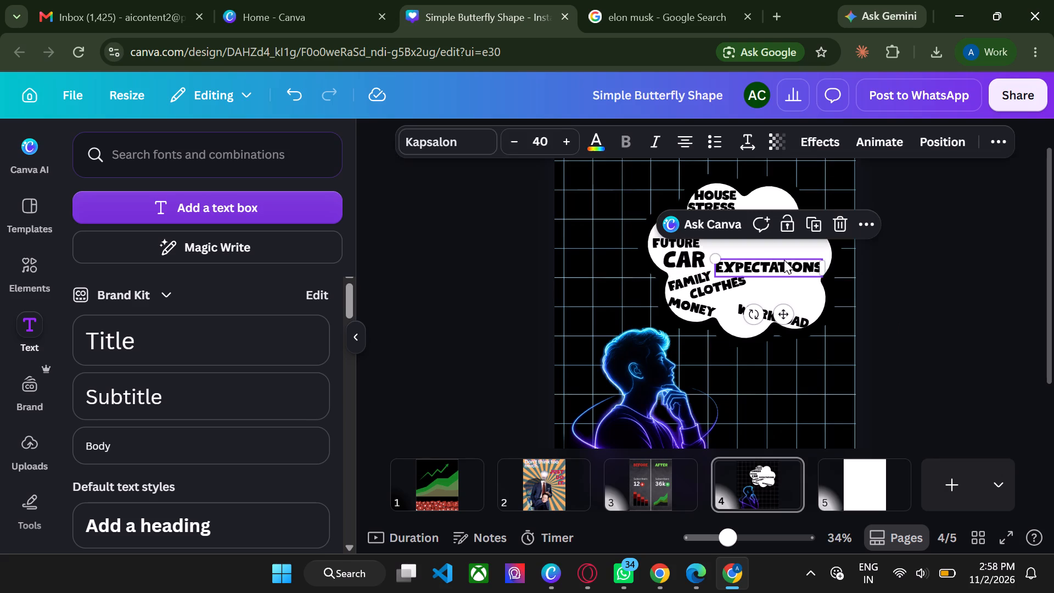
right_click(784, 260)
left_click(885, 190)
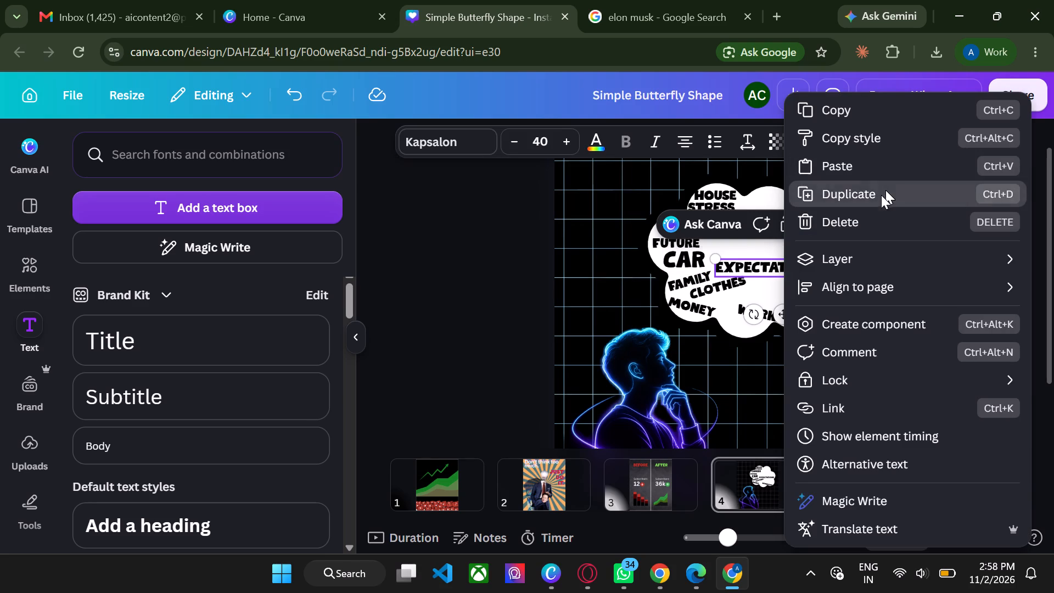
left_click_drag(769, 274, 753, 260)
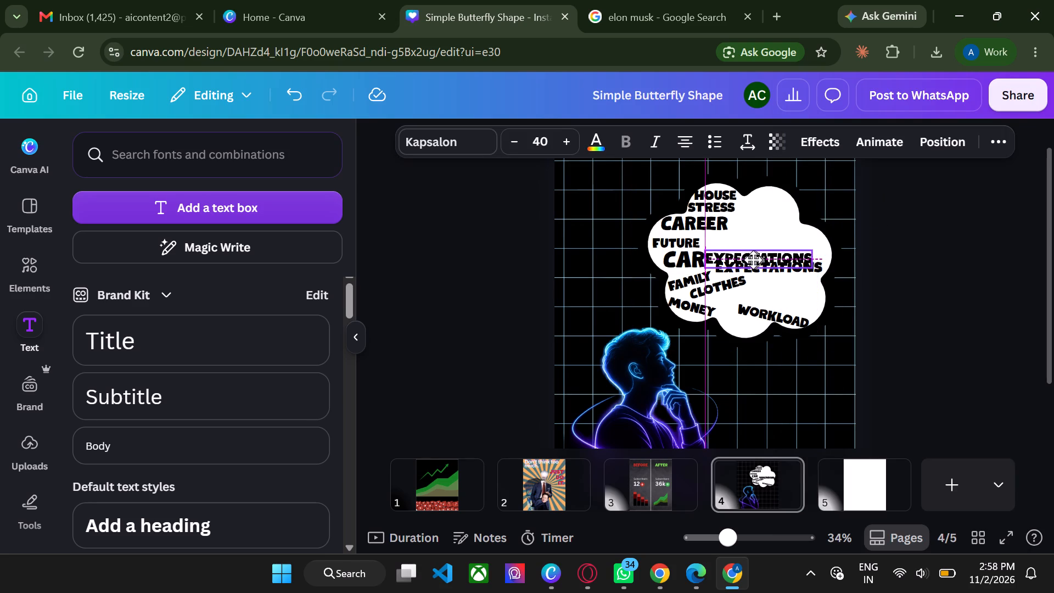
left_click_drag(753, 260, 753, 261)
double_click(753, 261)
key("BackSpace")
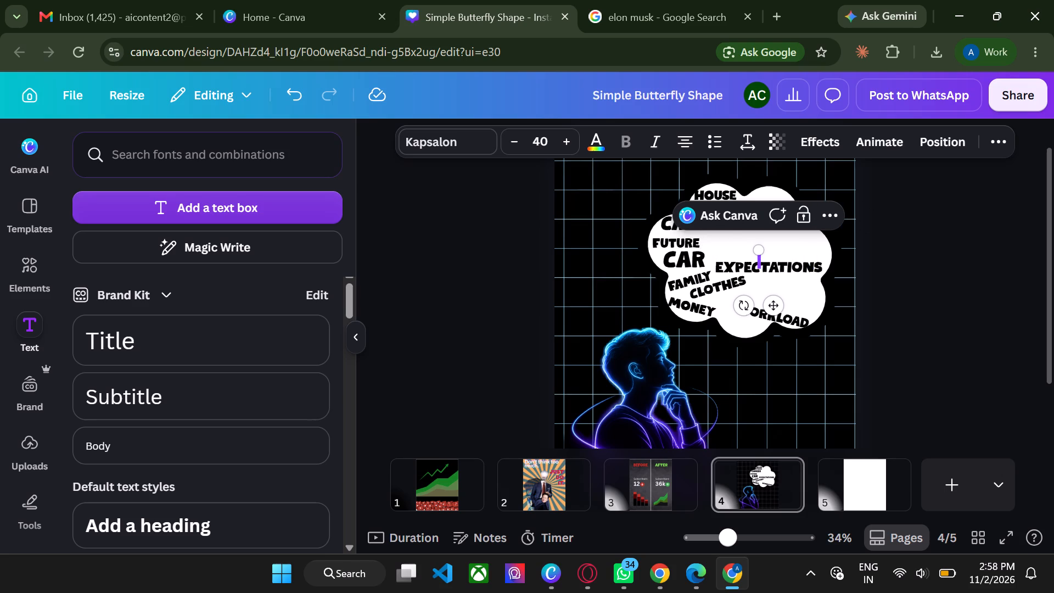
key("p")
type("S5")
left_click(929, 283)
left_click_drag(754, 259, 761, 195)
left_click(974, 215)
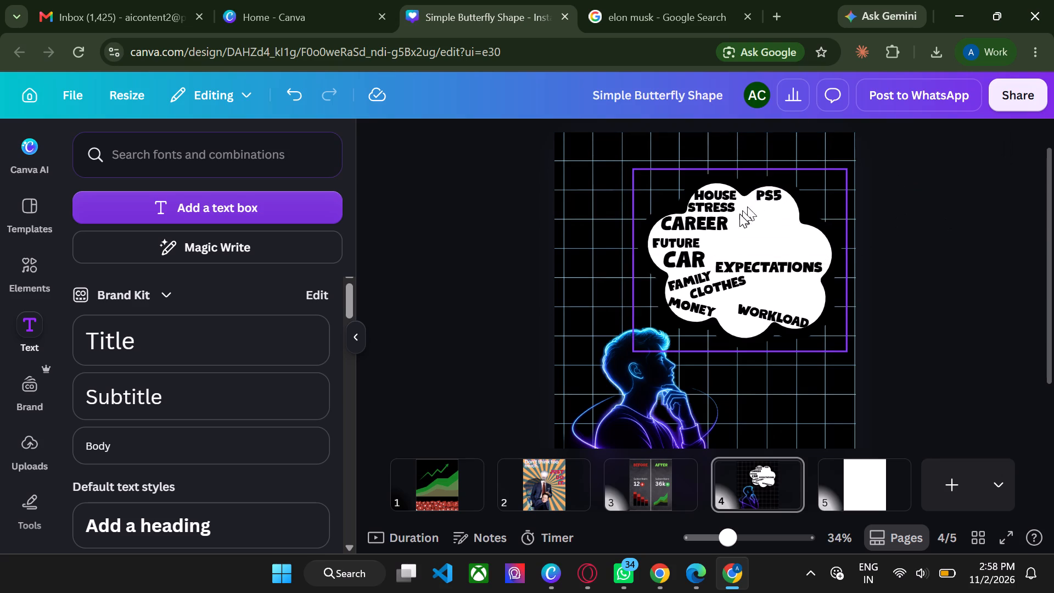
Place a copy of MONEY below PS5, change it to MACBOOK, and widen its text box to fit one line.
left_click(695, 306)
left_click_drag(695, 306, 754, 229, "alt")
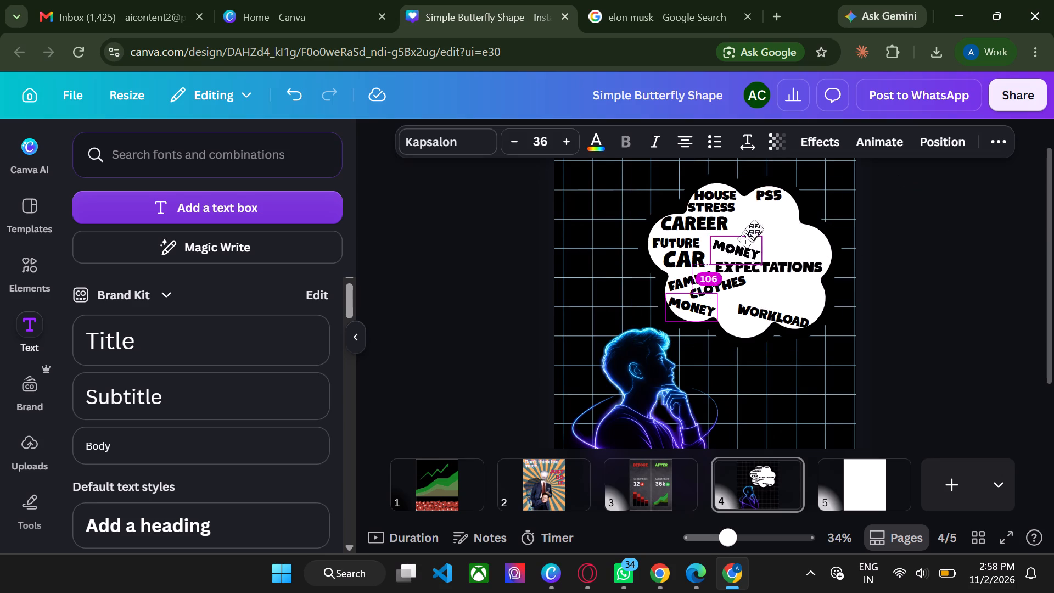
left_click_drag(754, 229, 767, 209, "alt")
double_click(767, 209)
key("BackSpace")
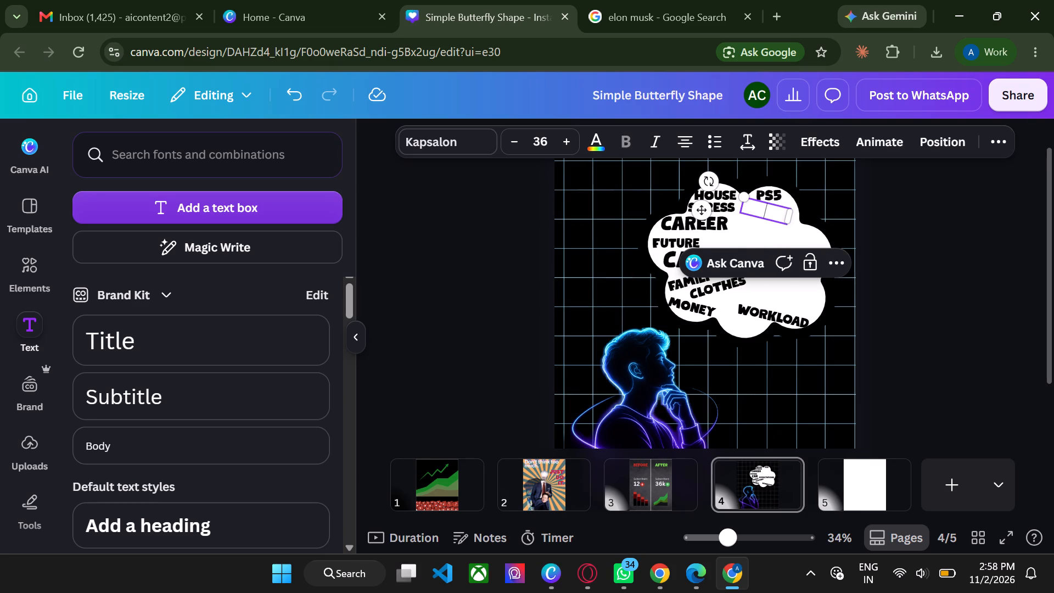
type("MACBOOK")
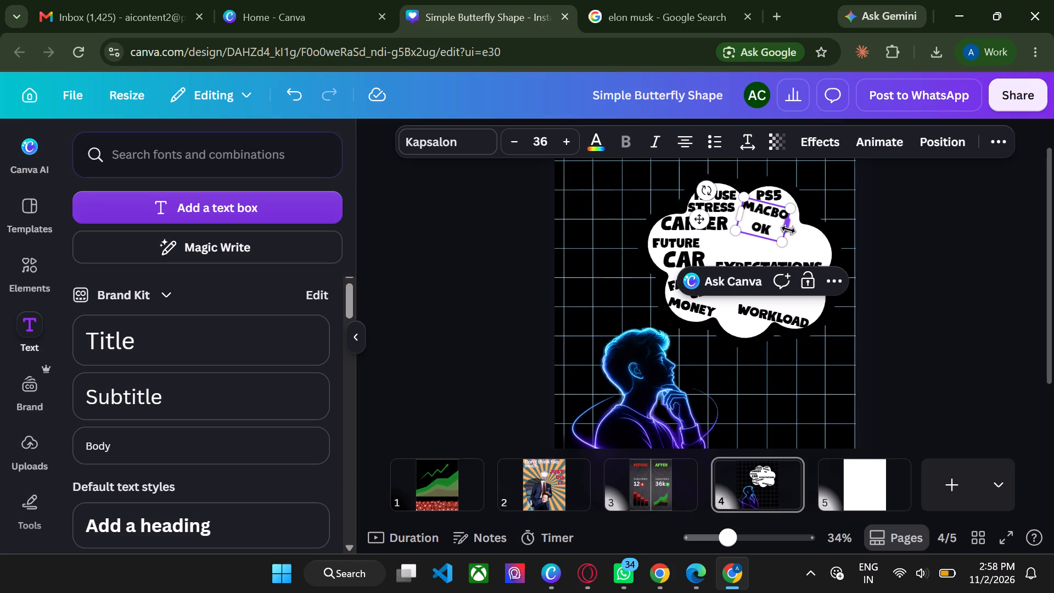
left_click_drag(790, 229, 805, 227)
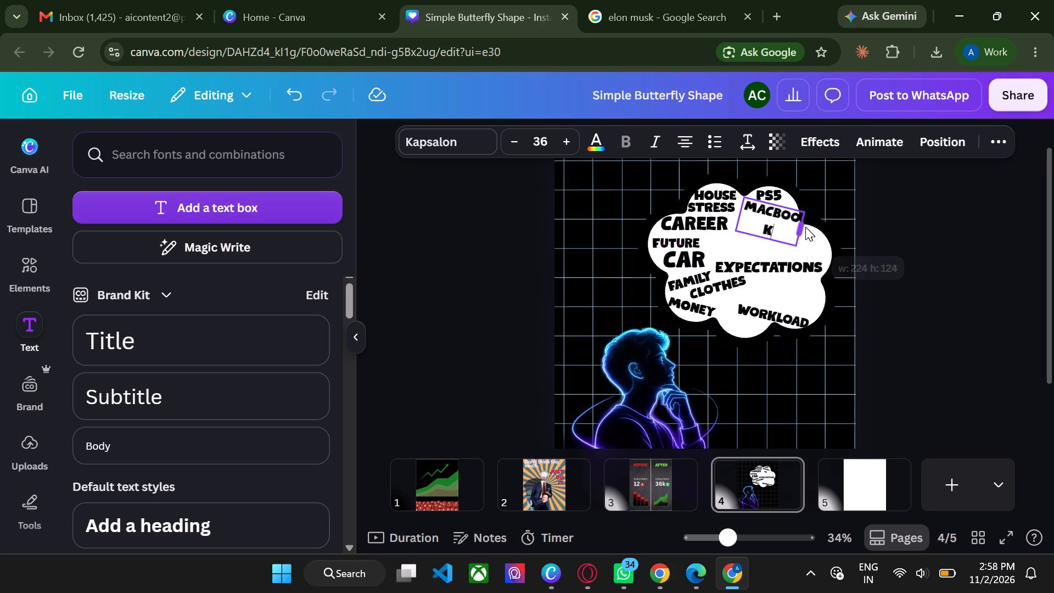
left_click_drag(805, 227, 821, 230)
left_click(946, 217)
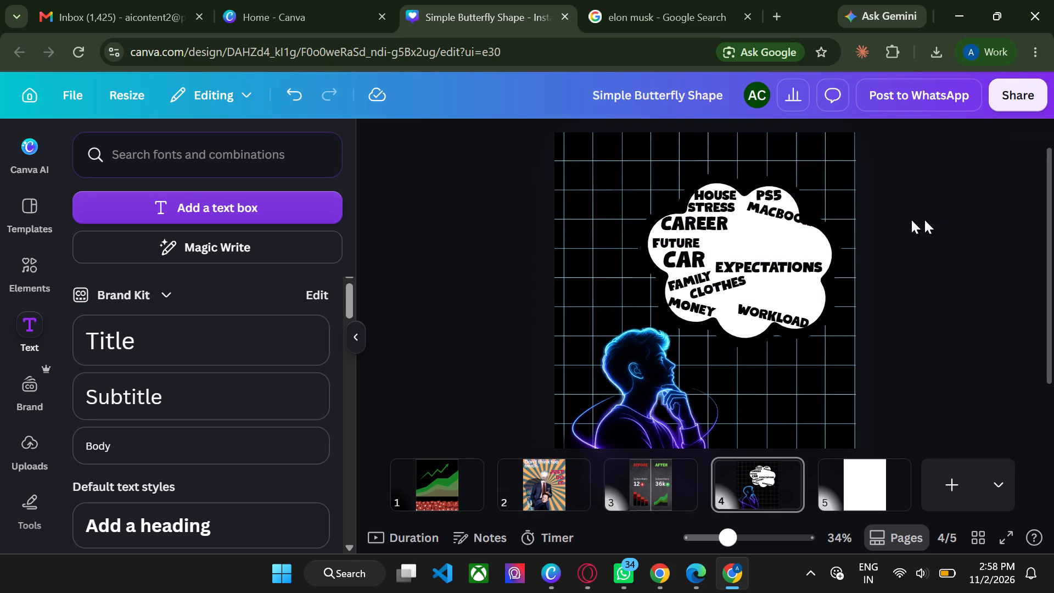
Move the MACBOOK text below EXPECTATIONS, beside CLOTHES.
left_click_drag(769, 219, 758, 217)
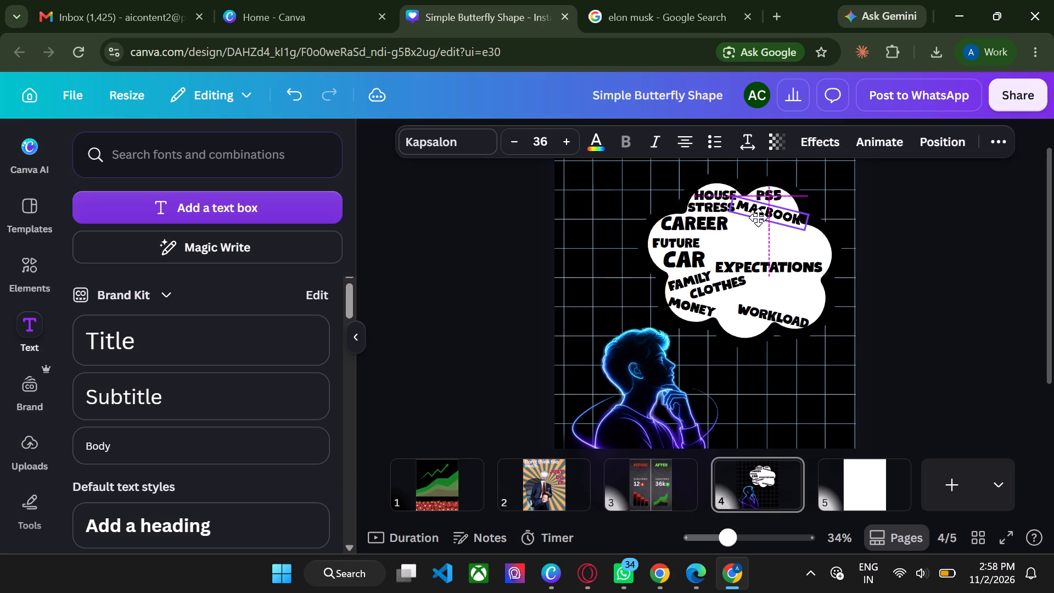
left_click_drag(758, 217, 771, 281)
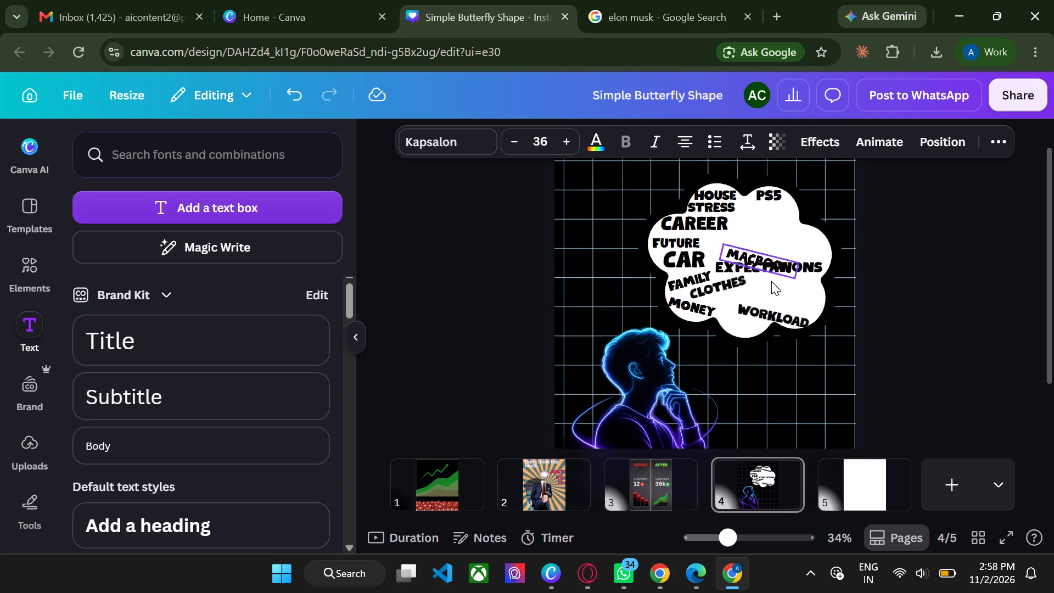
left_click_drag(771, 281, 774, 284)
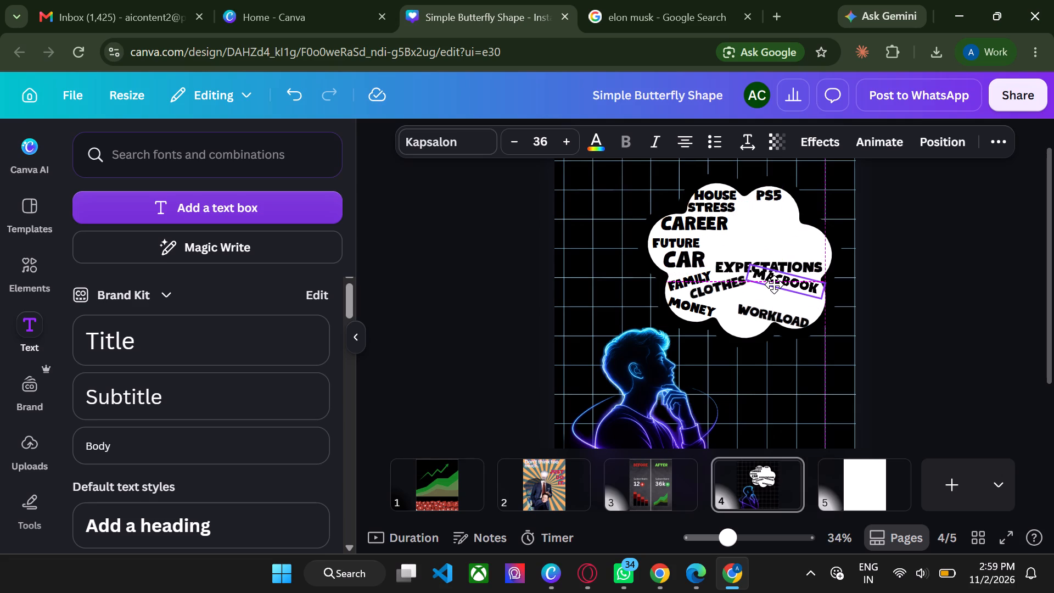
left_click_drag(774, 284, 776, 292)
left_click(954, 281)
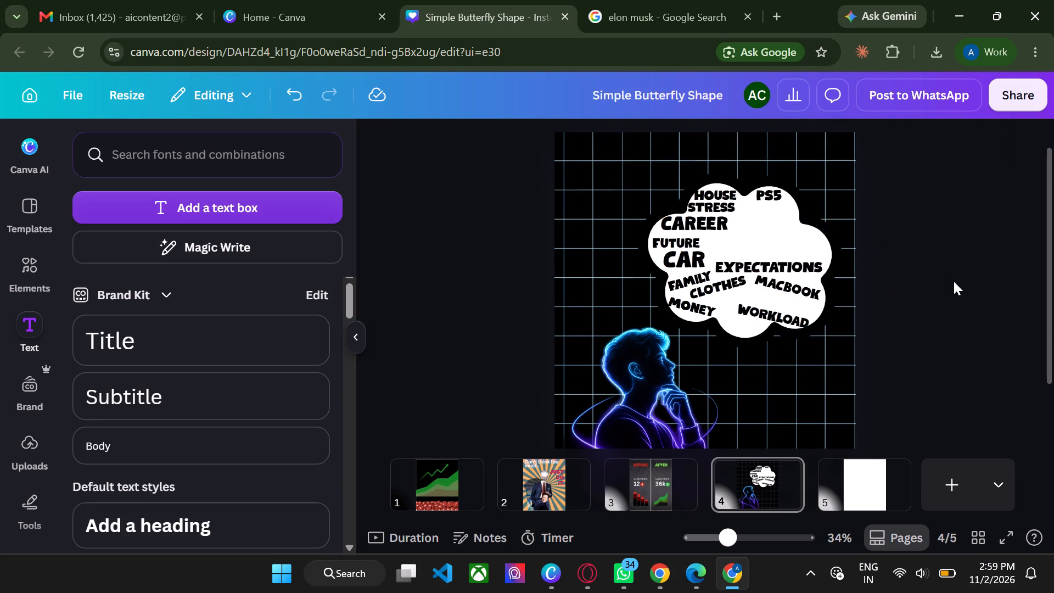
Copy the MACBOOK text, change the copy to IPHONE, and position it between MACBOOK and WORKLOAD.
left_click(788, 293)
left_click_drag(788, 293, 778, 306, "alt")
double_click(778, 306)
key("BackSpace")
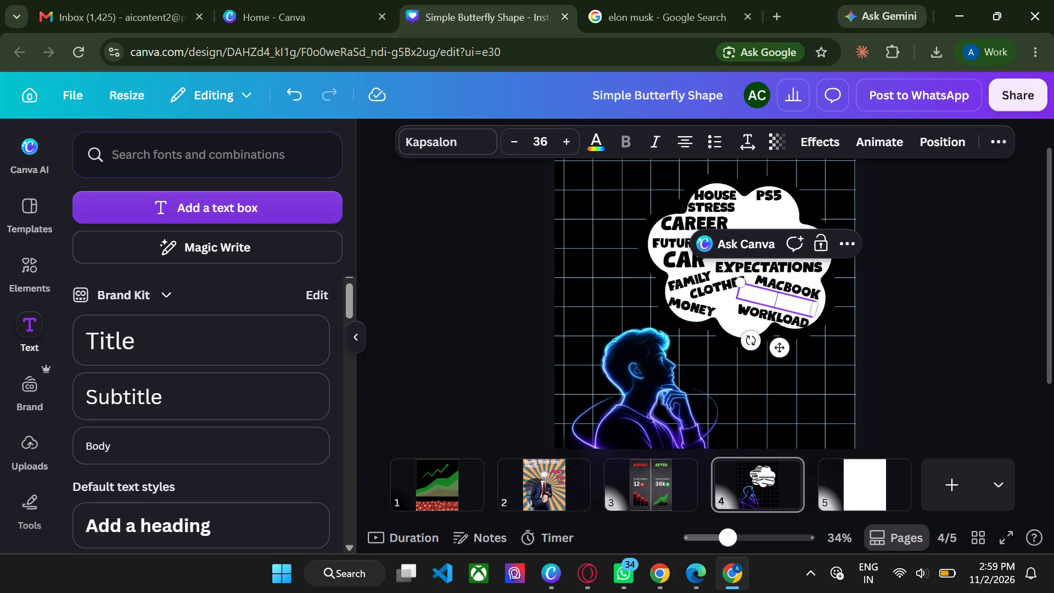
type("IPHONE")
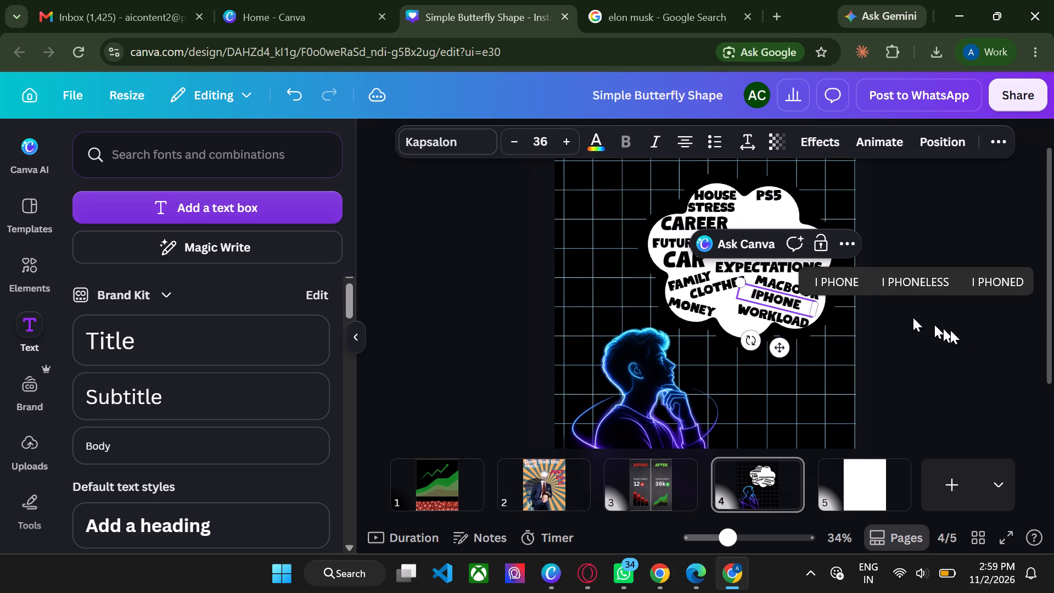
left_click(977, 339)
left_click_drag(786, 296, 791, 300)
left_click(791, 300)
left_click_drag(791, 300, 761, 300, "alt")
left_click(880, 317)
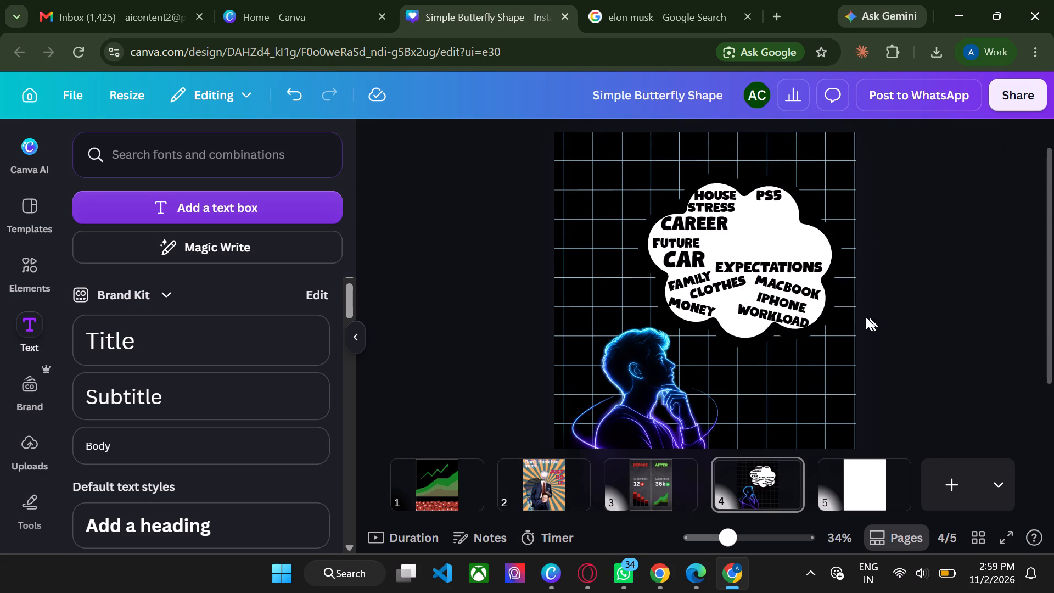
Place a copy of the IPHONE text above EXPECTATIONS and change its wording to VALUES.
left_click(793, 301)
left_click_drag(793, 301, 781, 239, "alt")
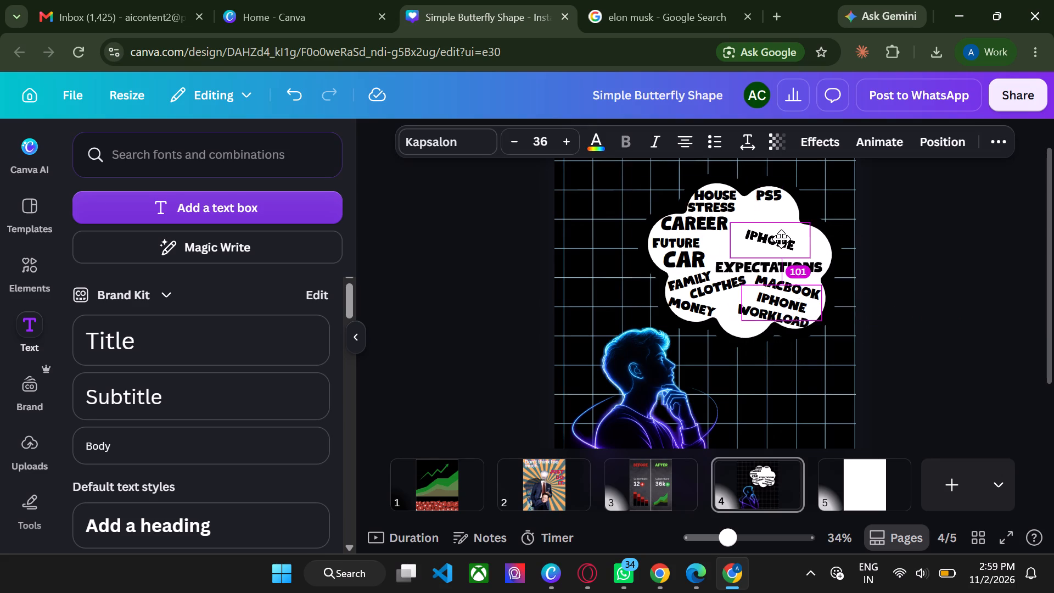
left_click_drag(781, 239, 763, 239, "alt")
double_click(763, 239)
key("BackSpace")
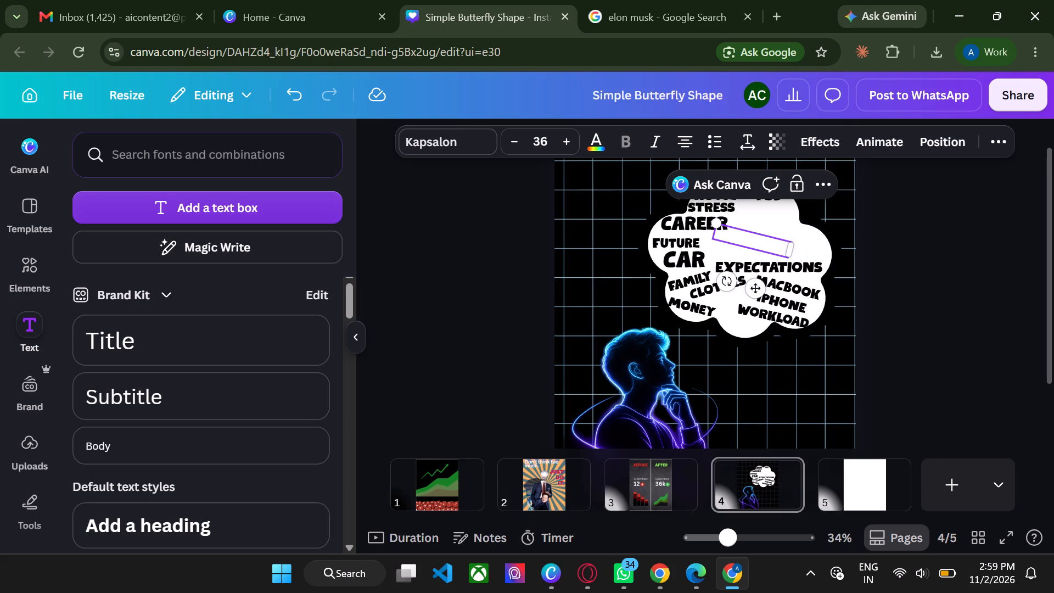
type("VALUES")
left_click(997, 253)
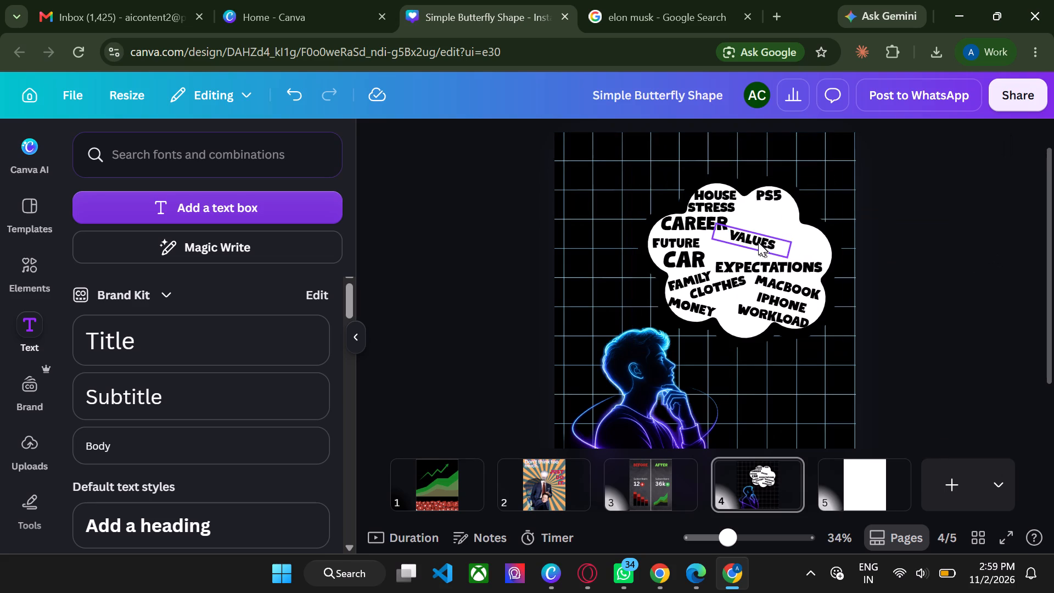
Rotate the VALUES text to slope upward and fit it just below CLOTHES, next to MONEY.
left_click(758, 242)
left_click_drag(731, 281, 733, 281)
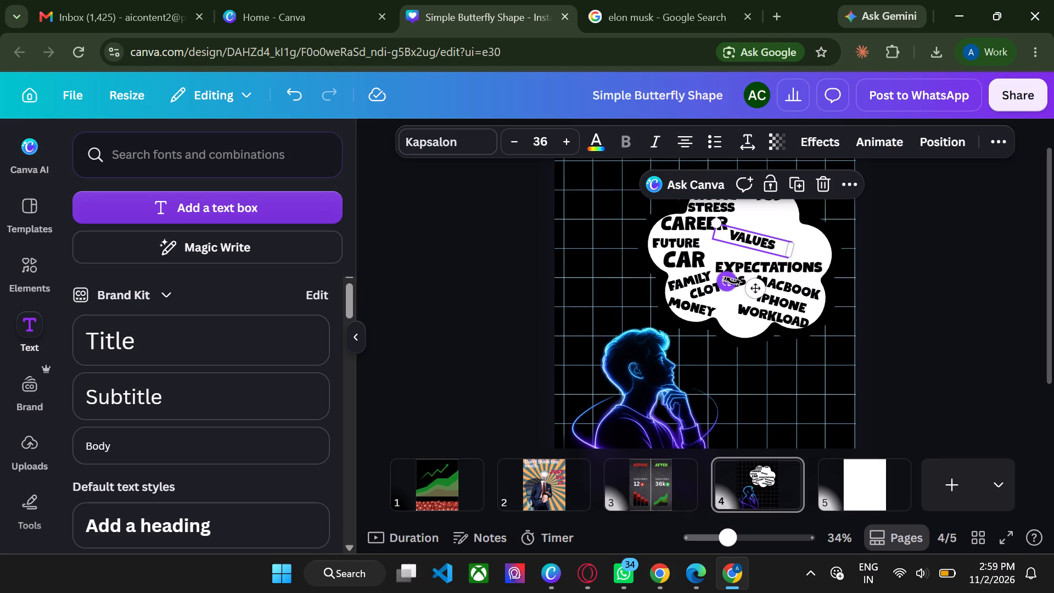
left_click_drag(733, 281, 759, 292)
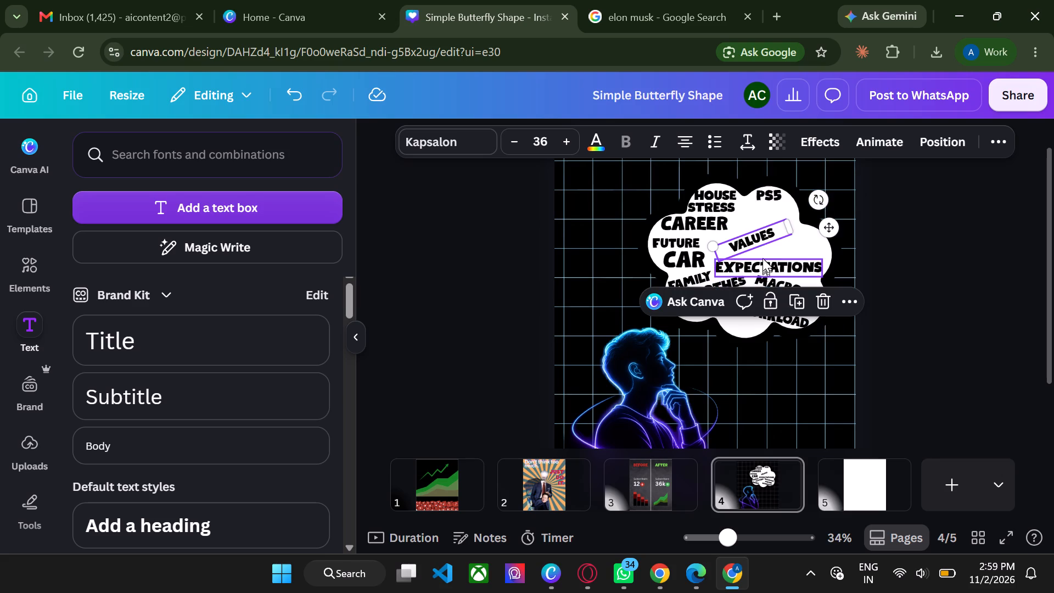
left_click_drag(761, 234, 738, 287)
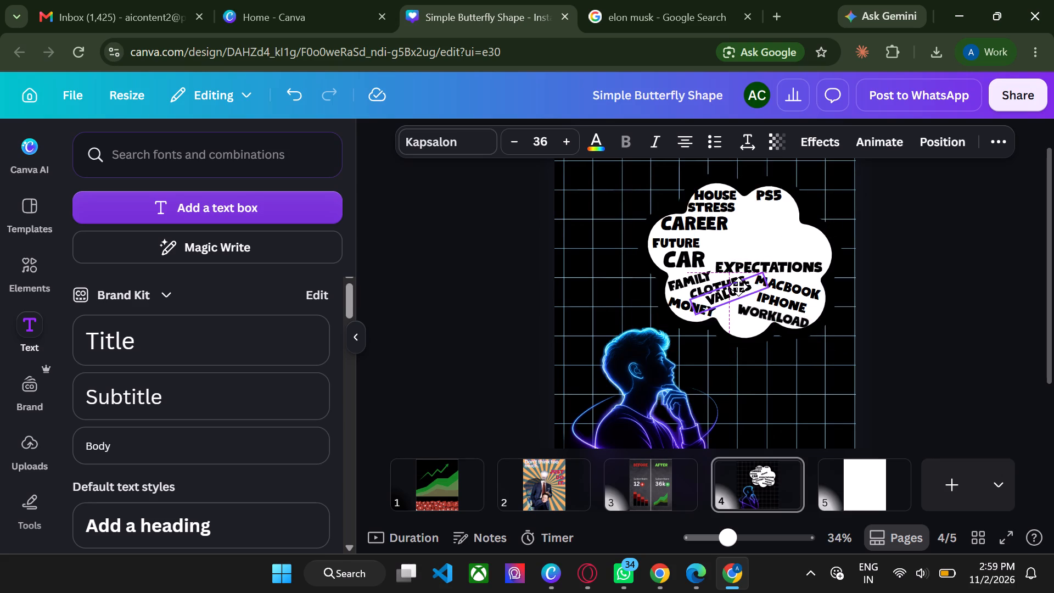
left_click_drag(738, 287, 742, 289)
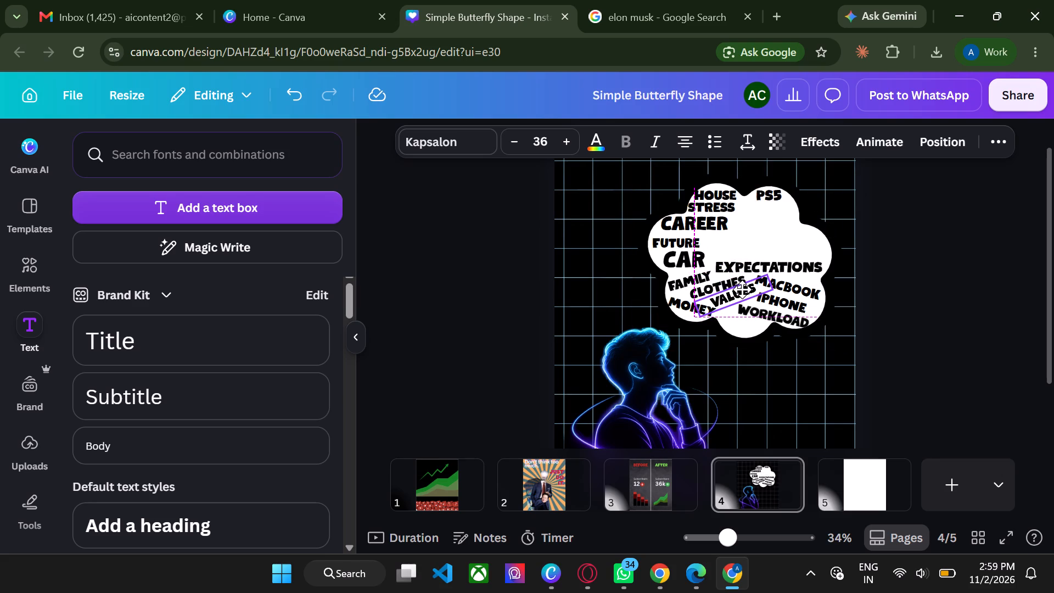
left_click_drag(742, 289, 743, 290)
left_click(990, 283)
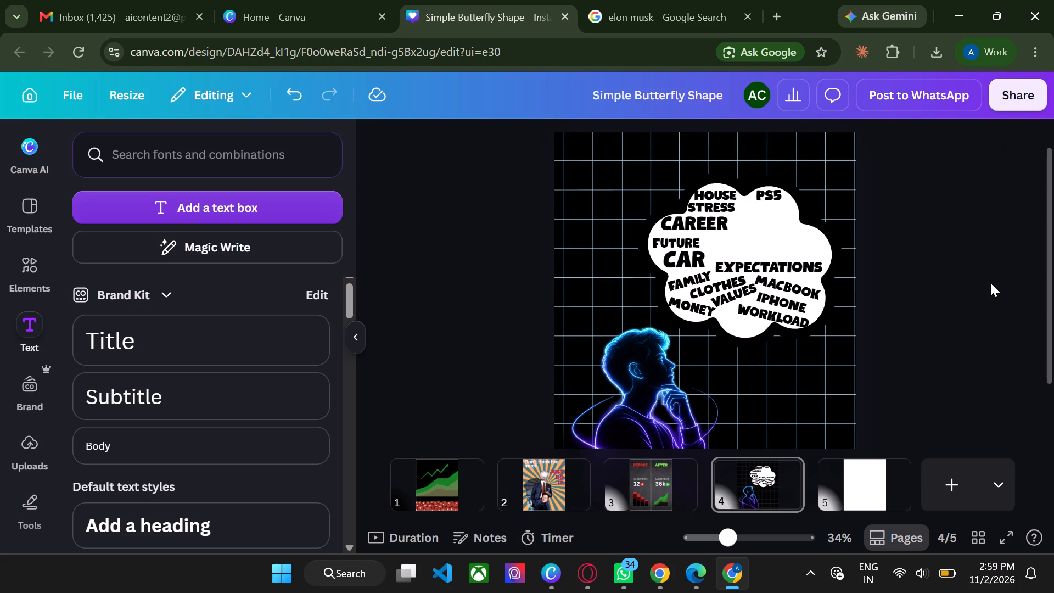
Place a copy of the VALUES text above EXPECTATIONS and change its wording to GOLD BUY.
left_click(749, 291)
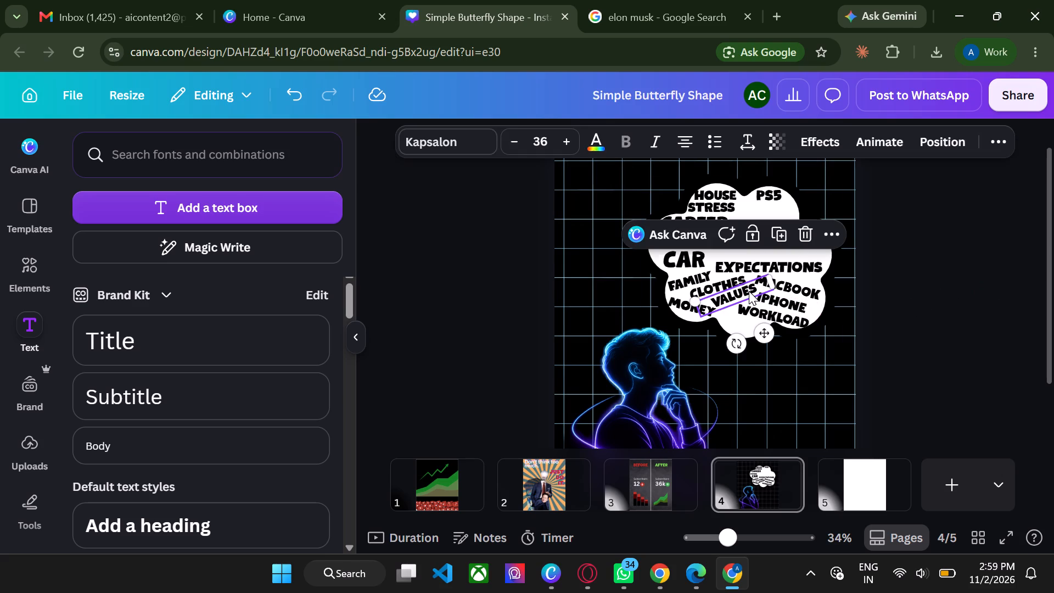
left_click_drag(749, 291, 770, 236, "alt")
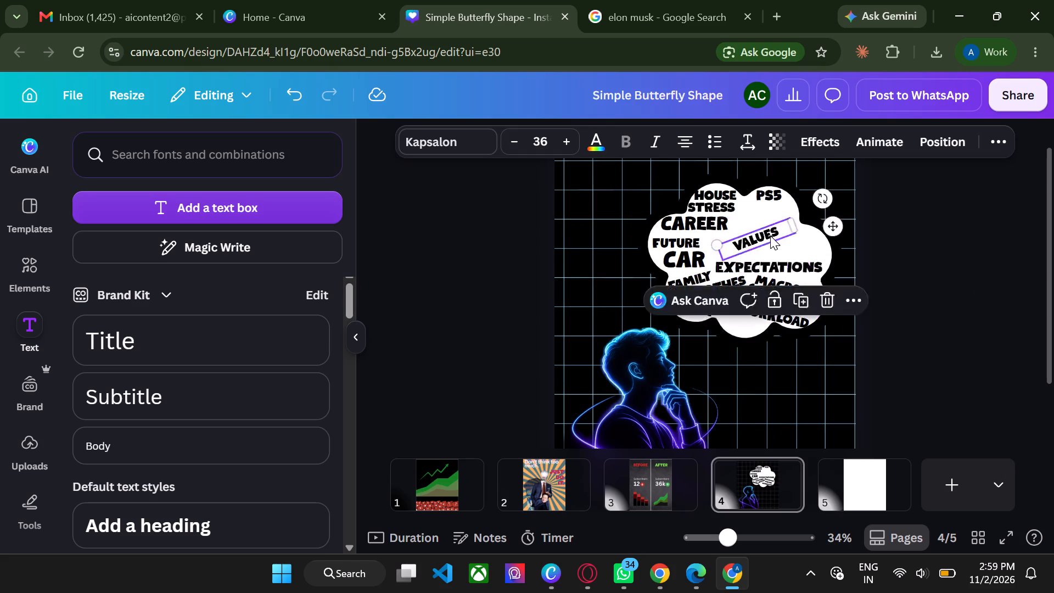
double_click(770, 236)
key("BackSpace")
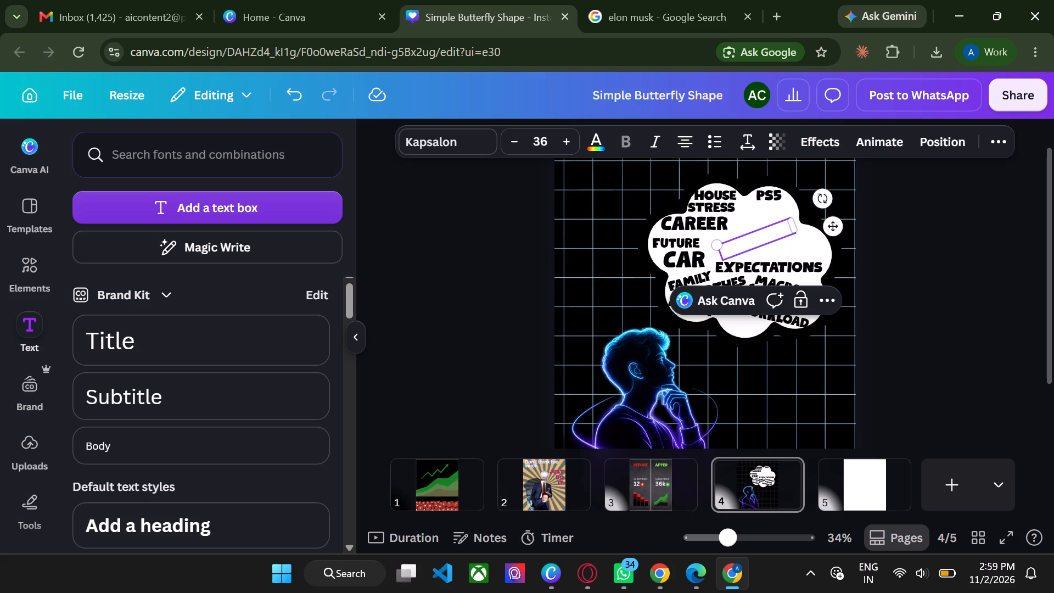
type("GOLD")
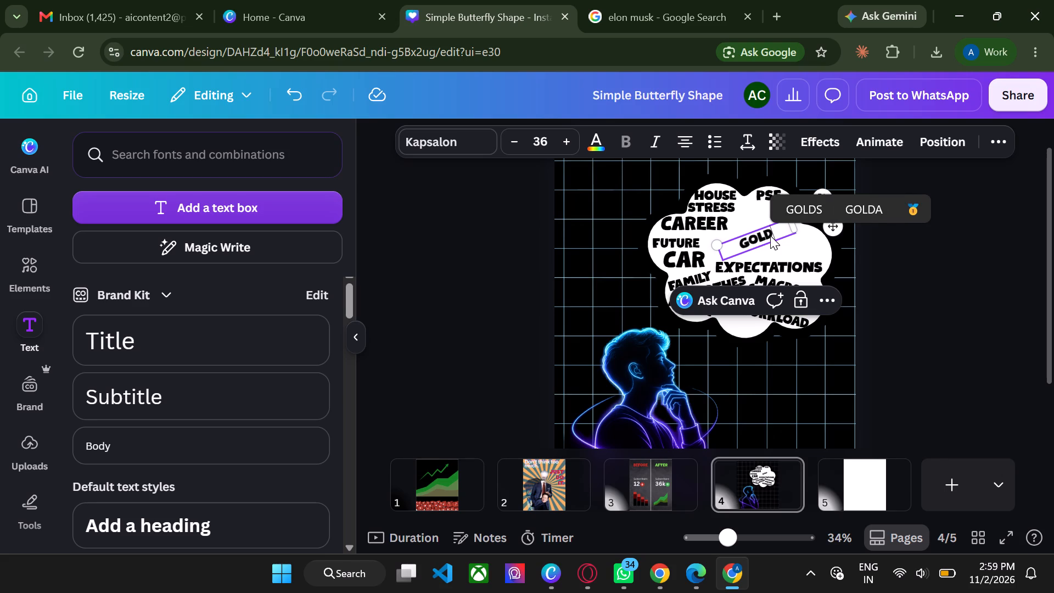
key("space")
type("BUY")
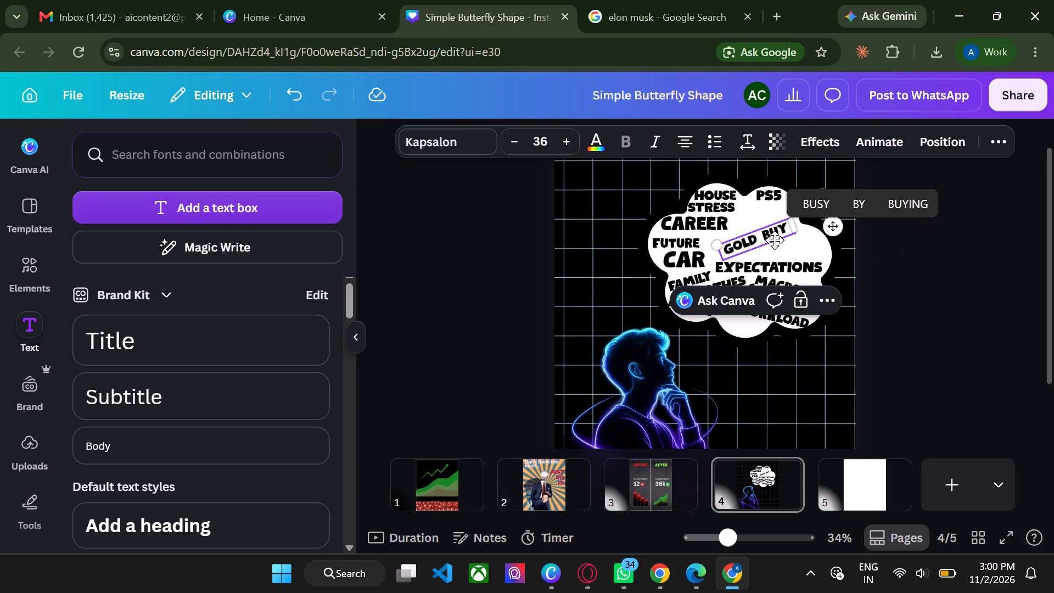
Reduce the GOLD BUY text's font size to 32.
key("ctrl+a")
triple_click(504, 143)
left_click(504, 143)
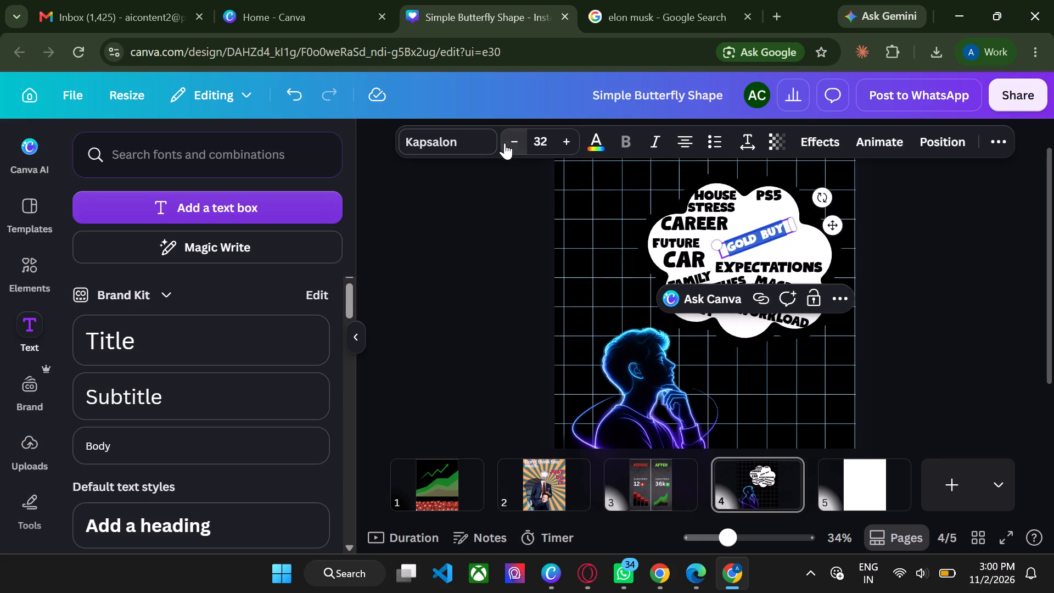
left_click(968, 253)
Apply the Curve shape effect to the GOLD BUY text with a curve value of -72.
double_click(759, 232)
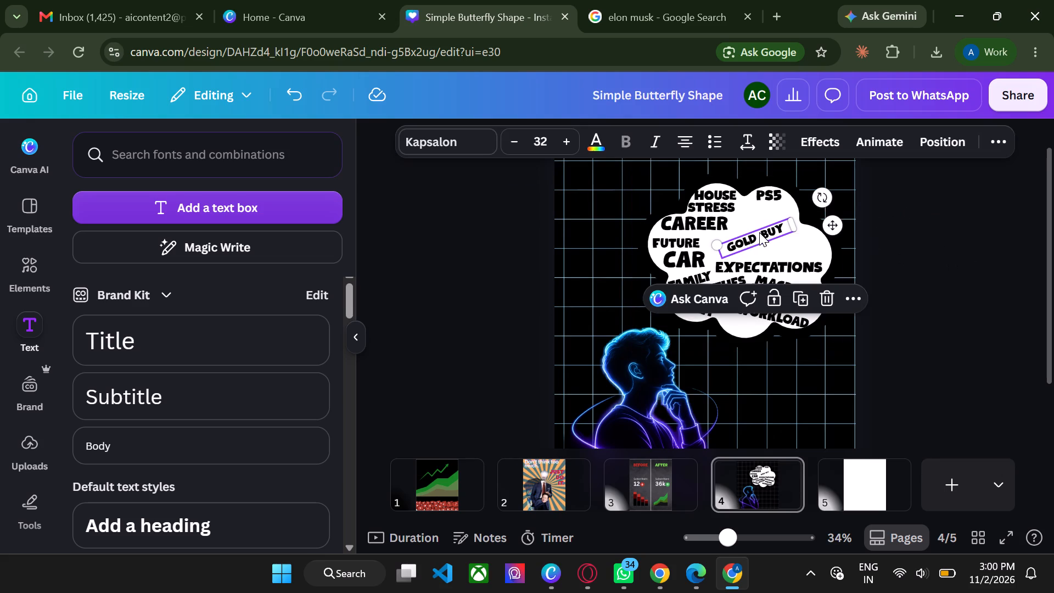
left_click(812, 148)
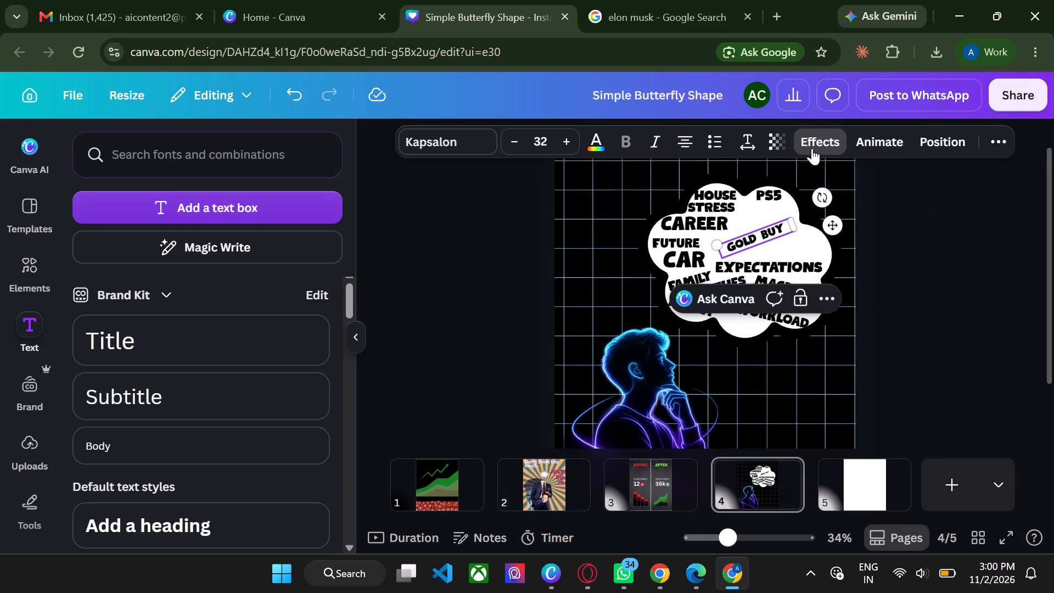
scroll(281, 440, "down", 5)
scroll(132, 317, "up", 2)
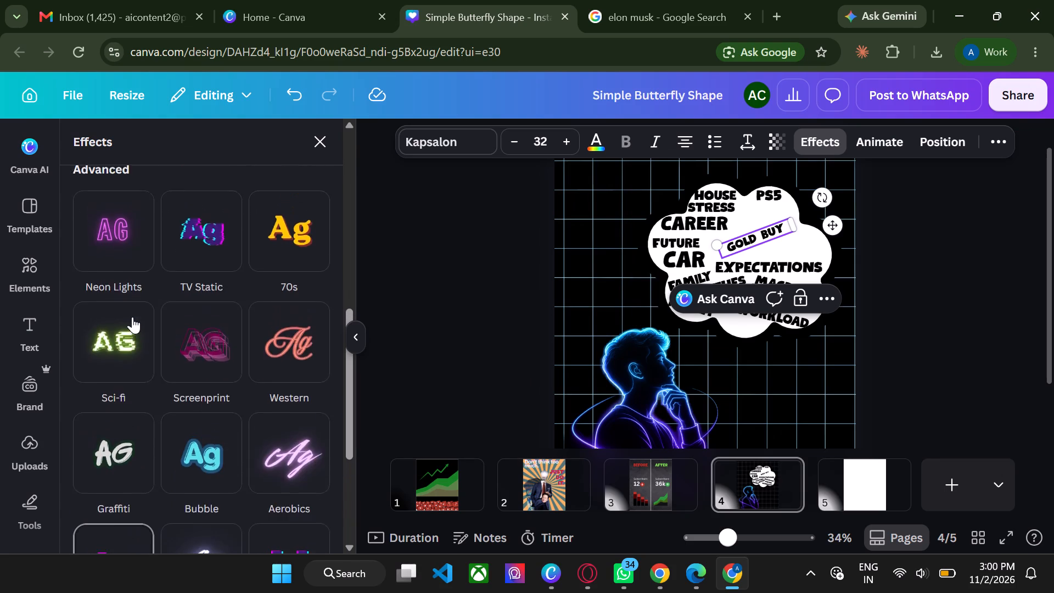
scroll(132, 317, "up", 1)
left_click(132, 317)
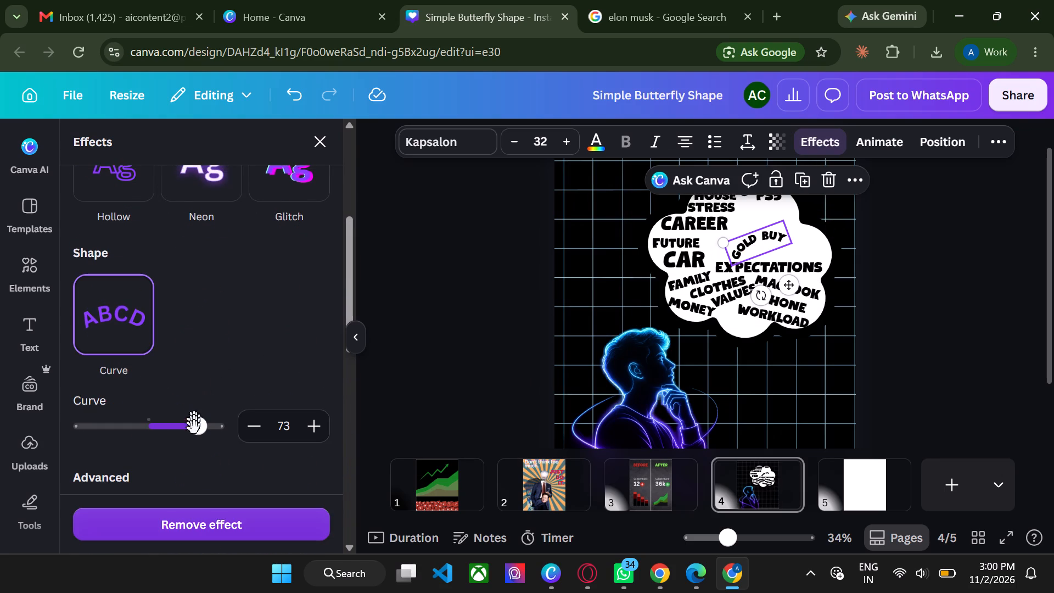
scroll(194, 432, "down", 1)
left_click_drag(207, 277, 134, 277)
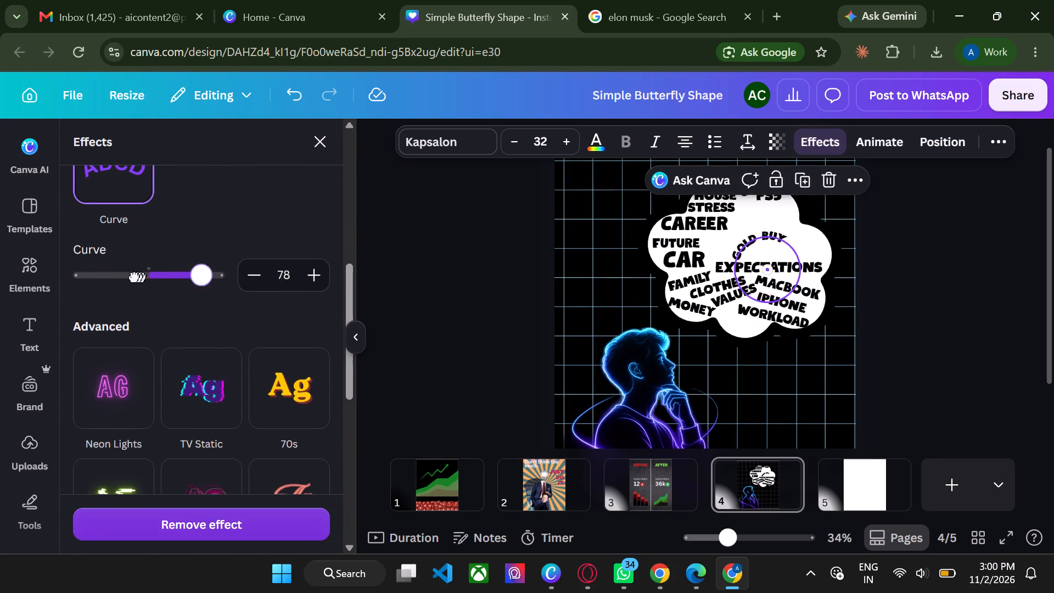
left_click_drag(134, 277, 99, 277)
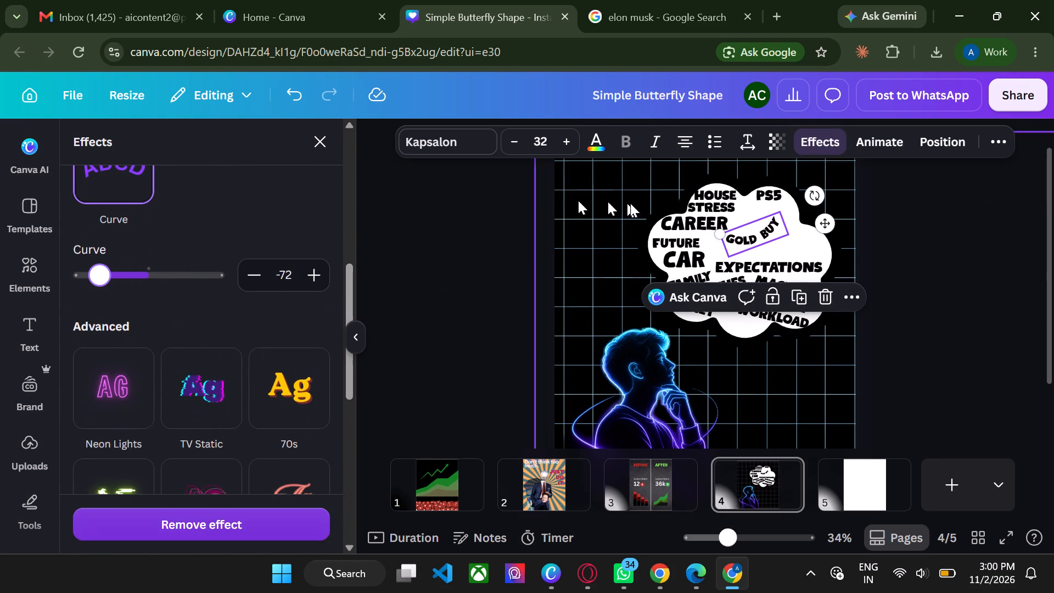
Move the GOLD BUY text to the cloud's bottom edge and rotate it to slope downward between MONEY and WORKLOAD.
left_click_drag(823, 223, 815, 307)
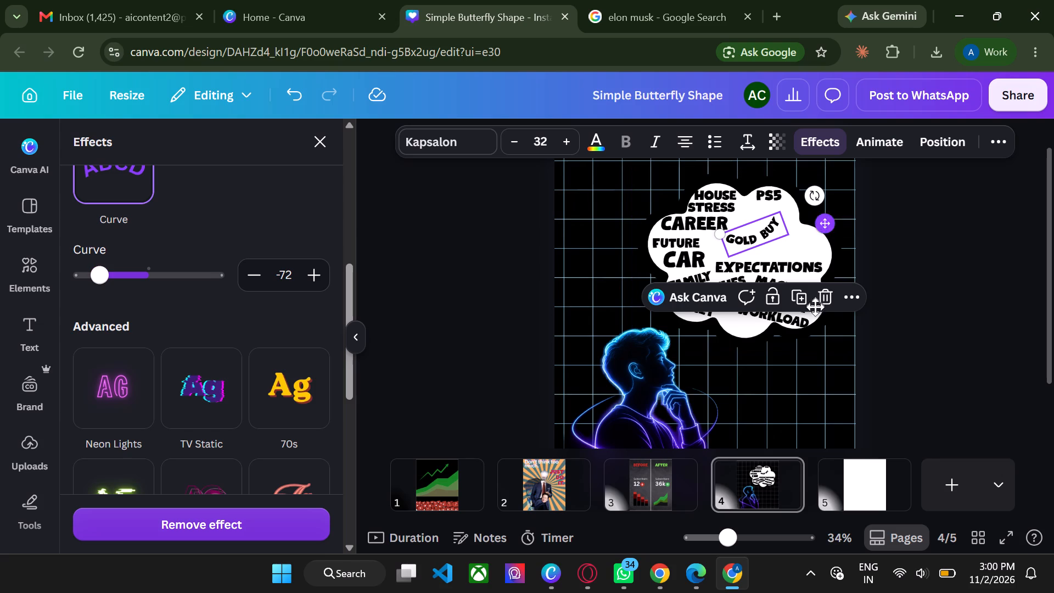
left_click_drag(815, 307, 805, 307)
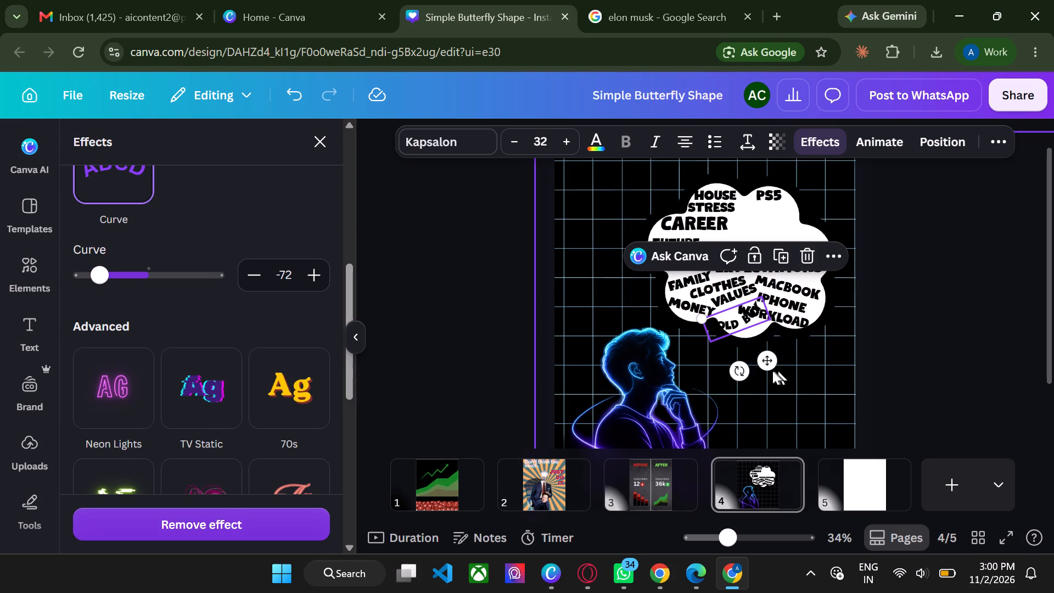
left_click_drag(743, 371, 728, 357)
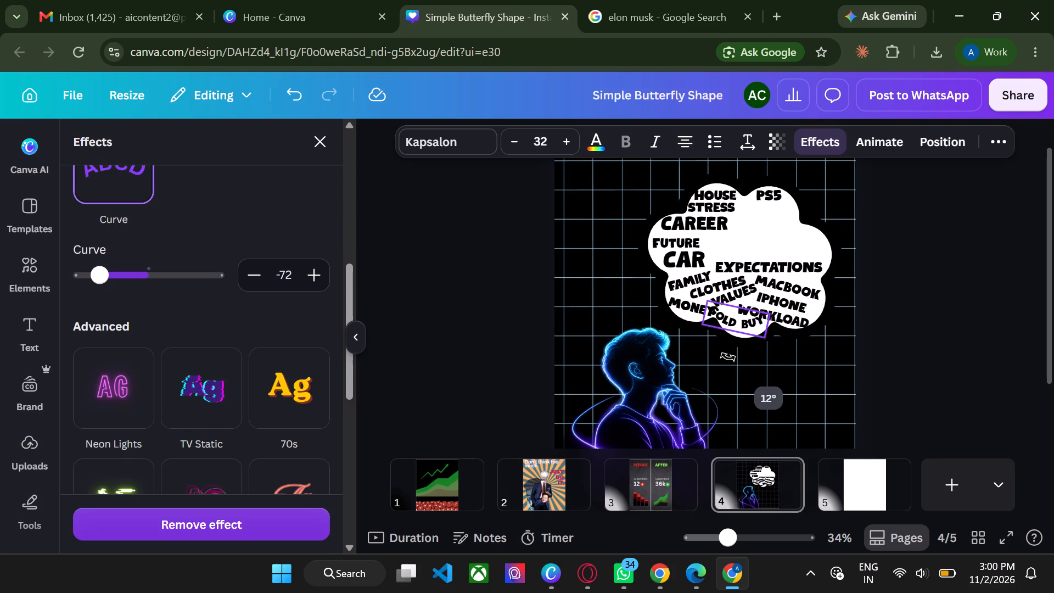
left_click_drag(728, 357, 709, 361)
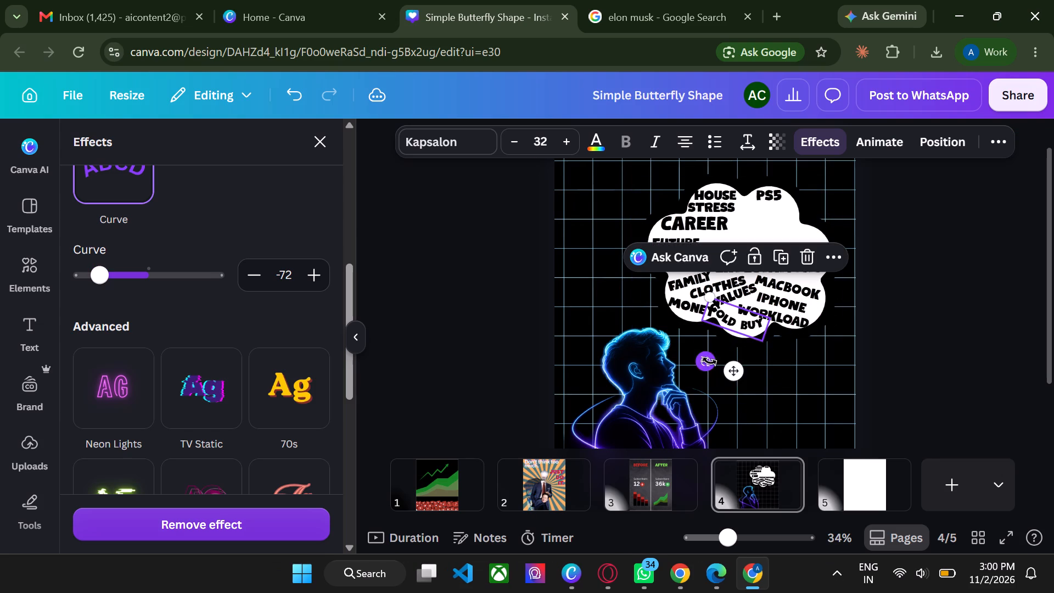
left_click(962, 283)
left_click_drag(750, 324, 754, 325)
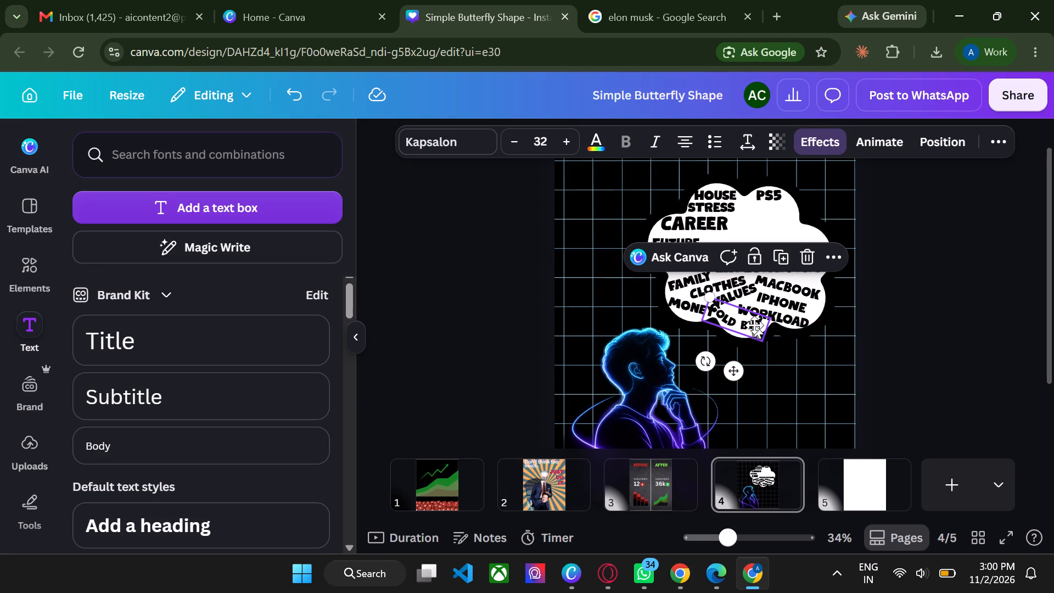
left_click_drag(754, 325, 754, 328)
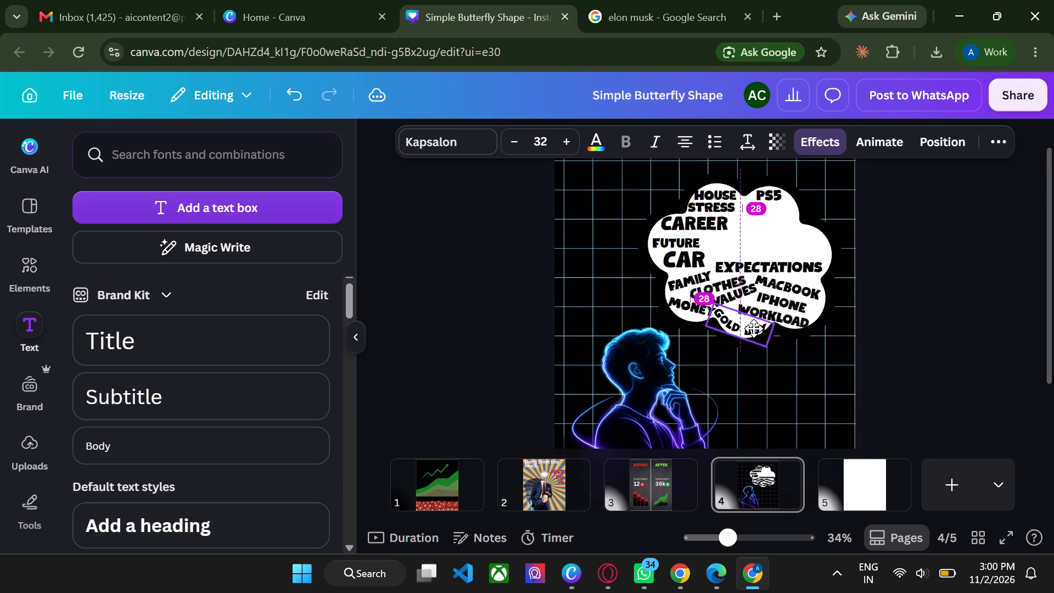
left_click_drag(754, 328, 754, 330)
left_click(907, 304)
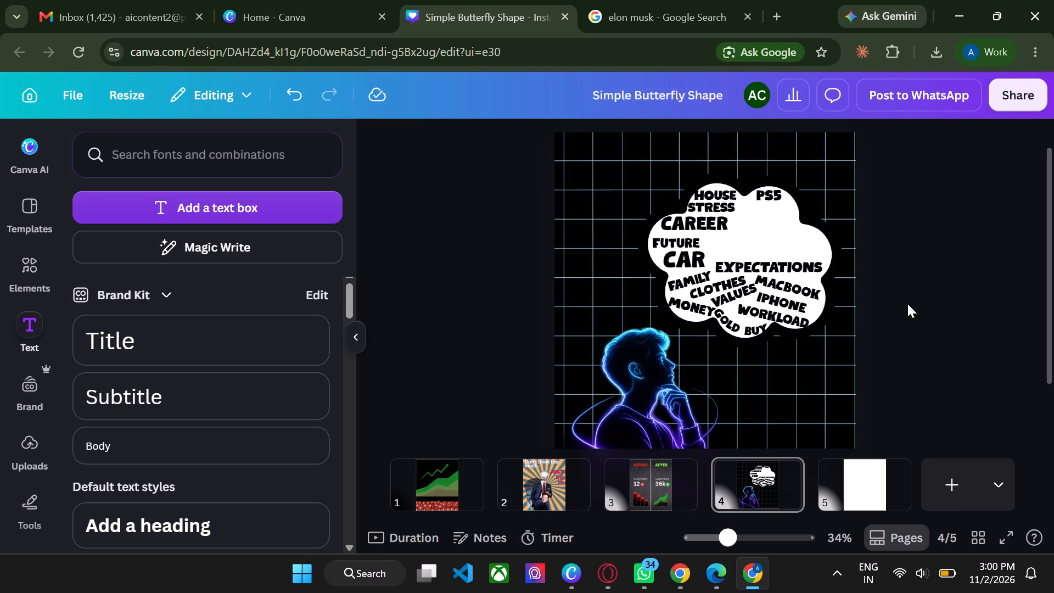
Place a copy of the CLOTHES text beside FUTURE, above EXPECTATIONS, and rotate it to a steeper upward slope.
left_click(721, 284)
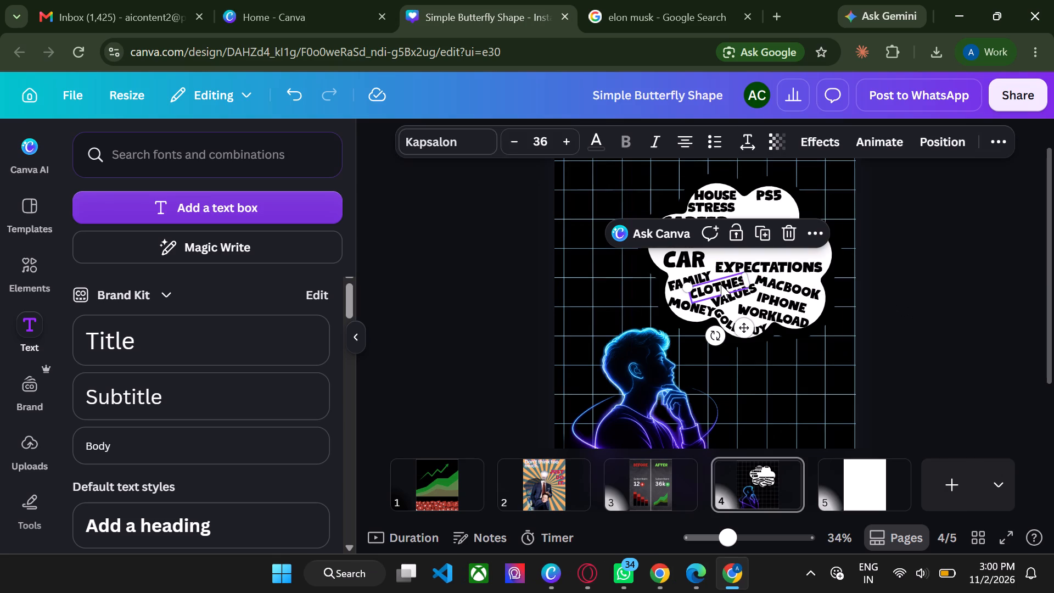
right_click(721, 284)
left_click(851, 192)
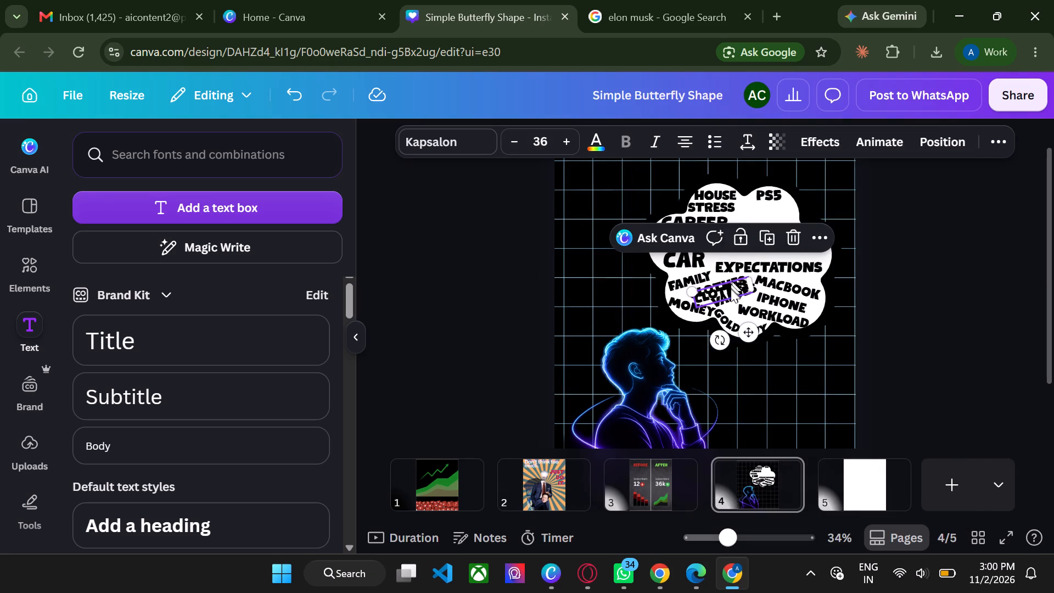
left_click_drag(730, 290, 735, 235)
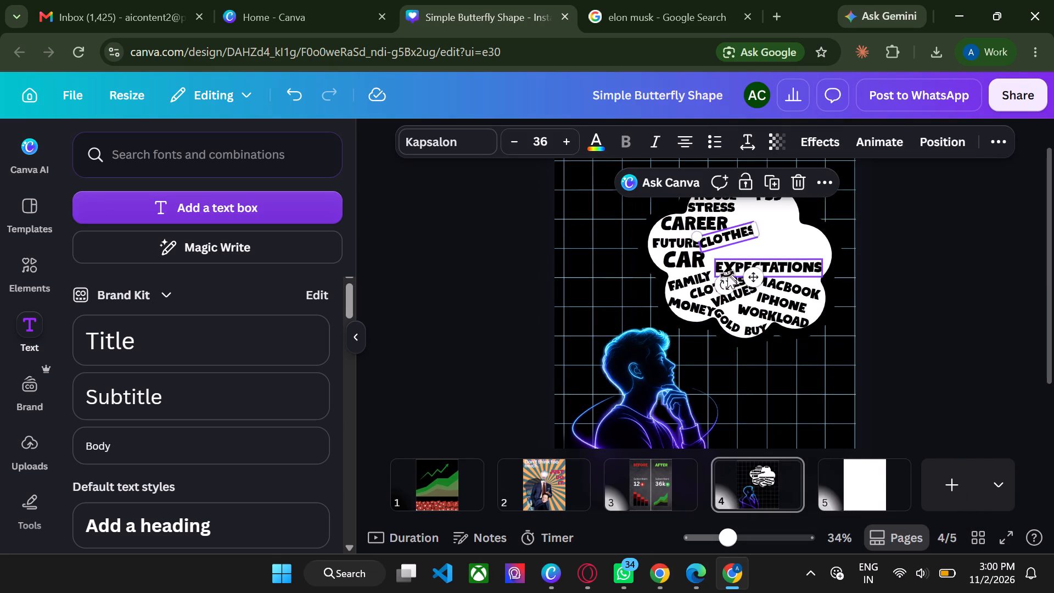
left_click_drag(727, 286, 758, 294)
Change the wording of the steeply sloped CLOTHES copy to DYSON.
double_click(722, 230)
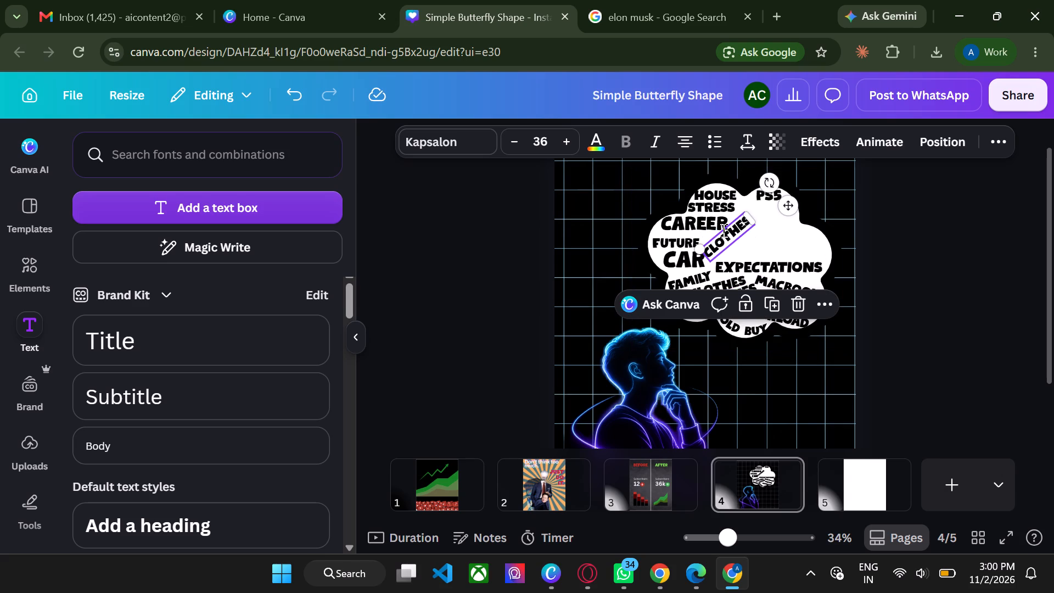
key("BackSpace")
key("a")
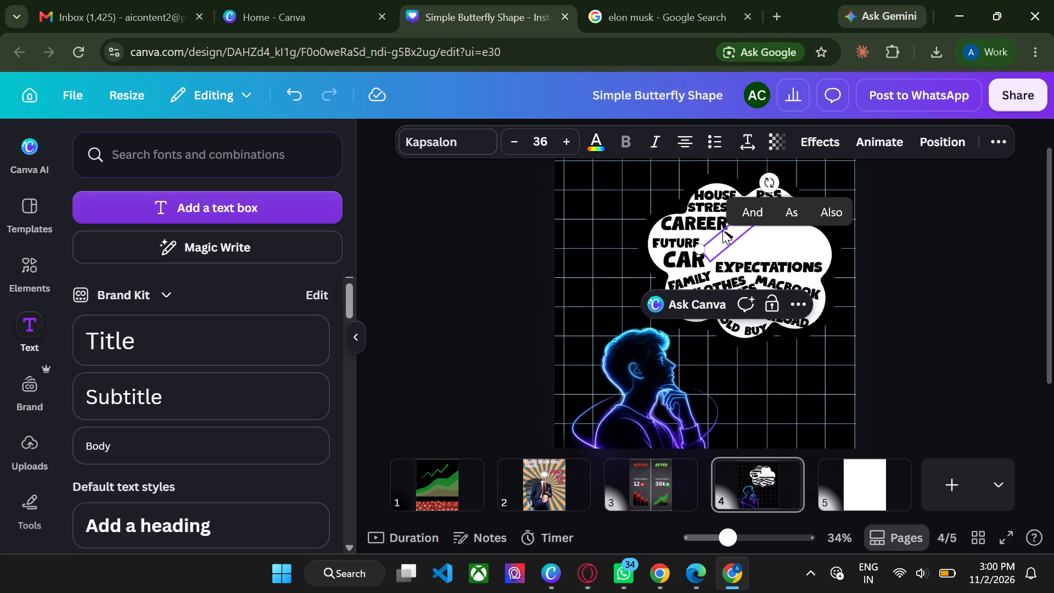
key("BackSpace")
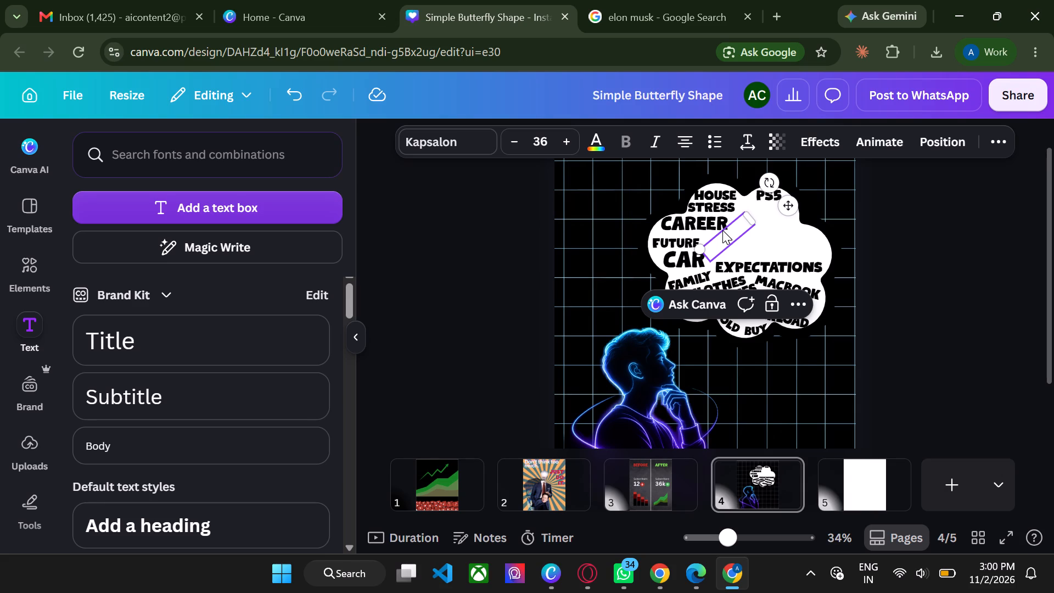
type("DYSON")
left_click(973, 267)
Increase the DYSON text's font size to 44 and shift it slightly away from CAR and FUTURE.
left_click(735, 227)
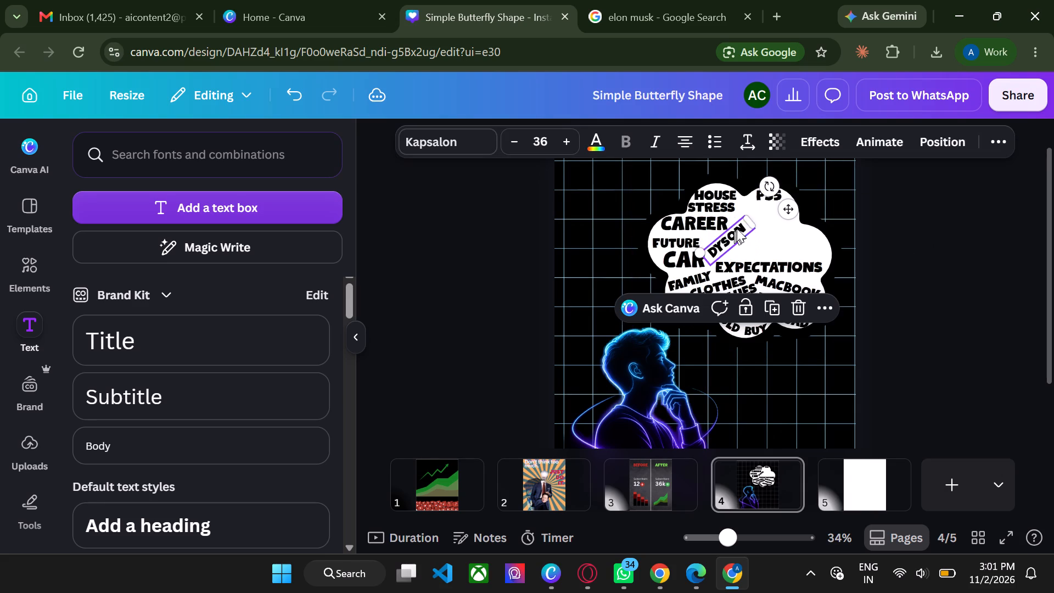
double_click(733, 234)
key("ctrl+a")
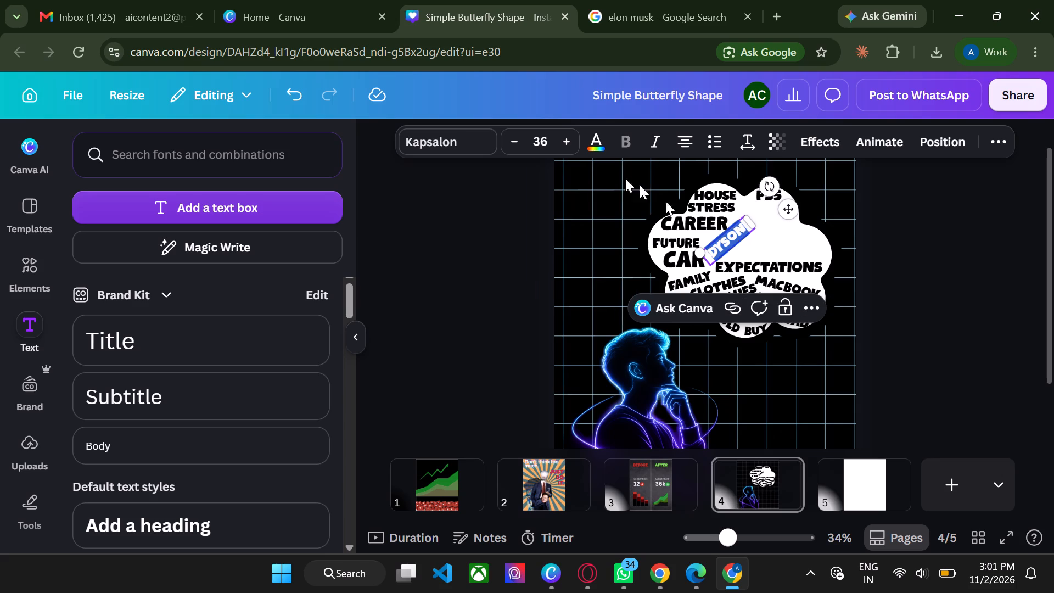
triple_click(573, 137)
triple_click(573, 137)
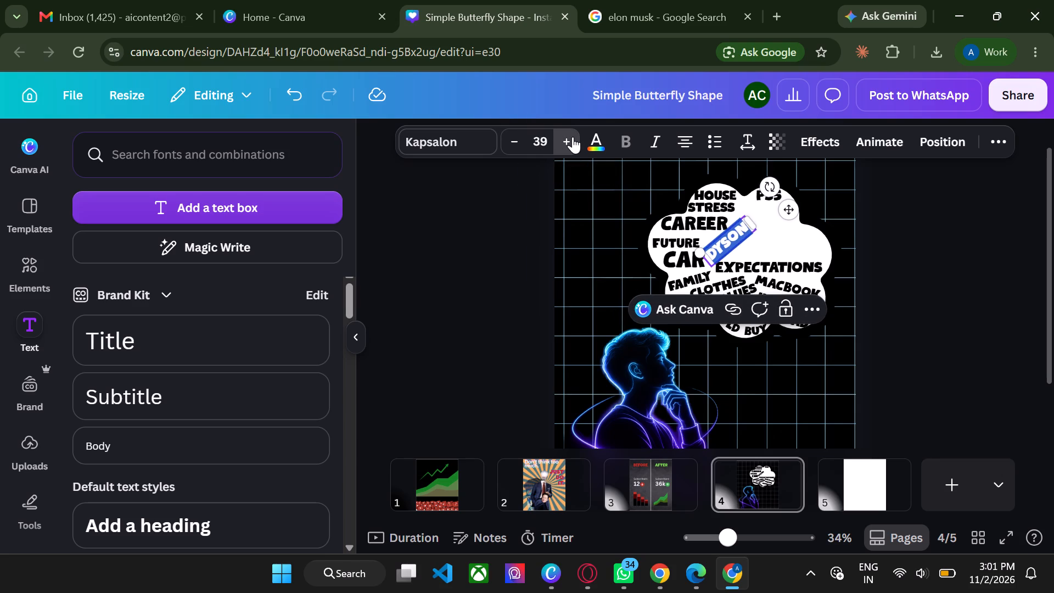
left_click(573, 137)
left_click(573, 137)
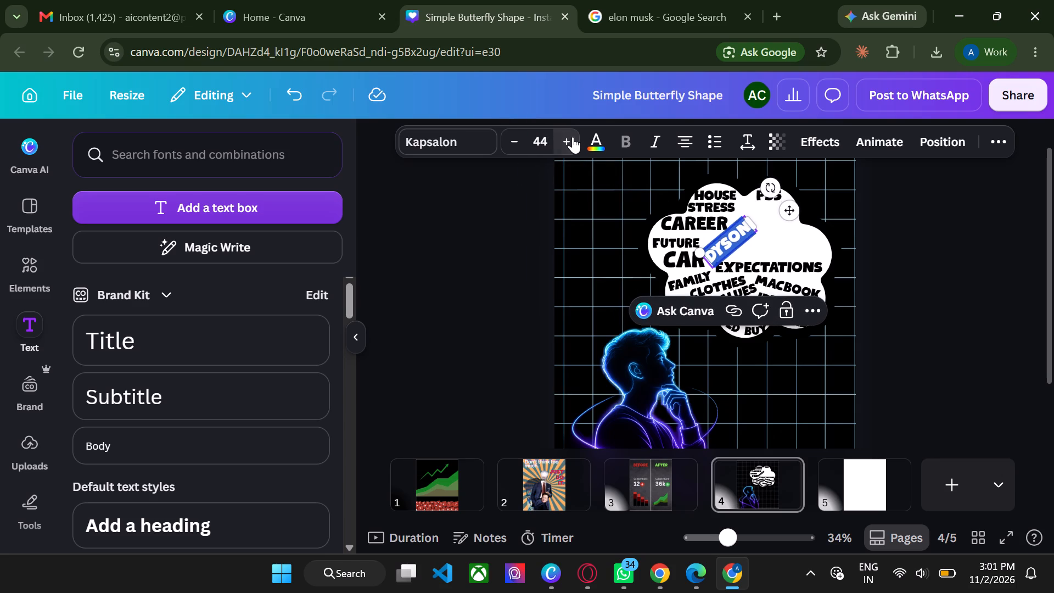
double_click(428, 282)
left_click(716, 246)
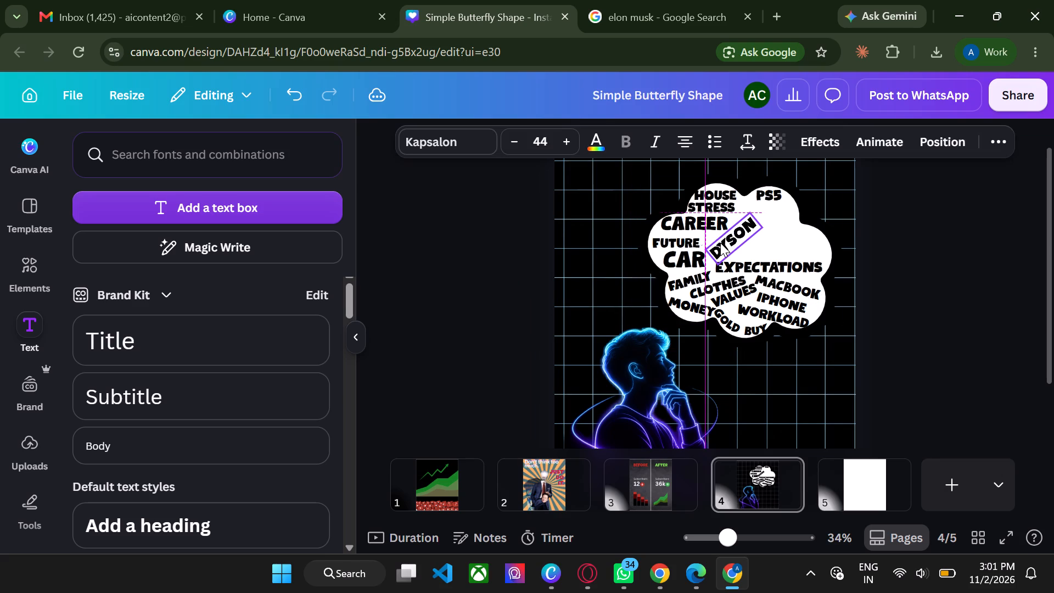
left_click(885, 233)
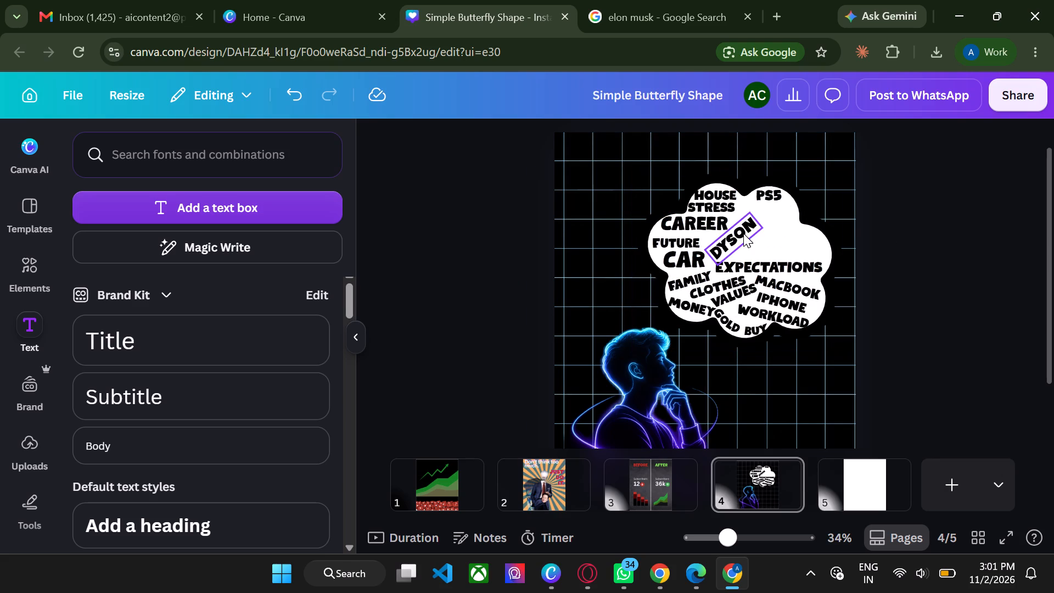
Place a copy of the DYSON text beside it, above EXPECTATIONS, and change its wording to BMW.
left_click(743, 233)
left_click_drag(743, 233, 778, 237, "alt")
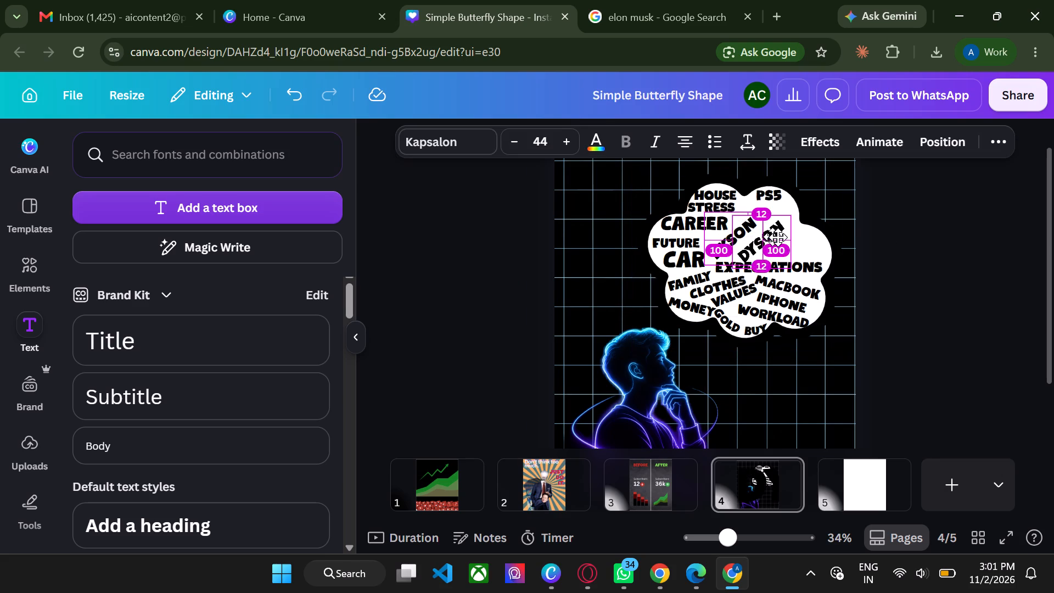
left_click_drag(778, 237, 775, 237, "alt")
double_click(775, 237)
key("BackSpace")
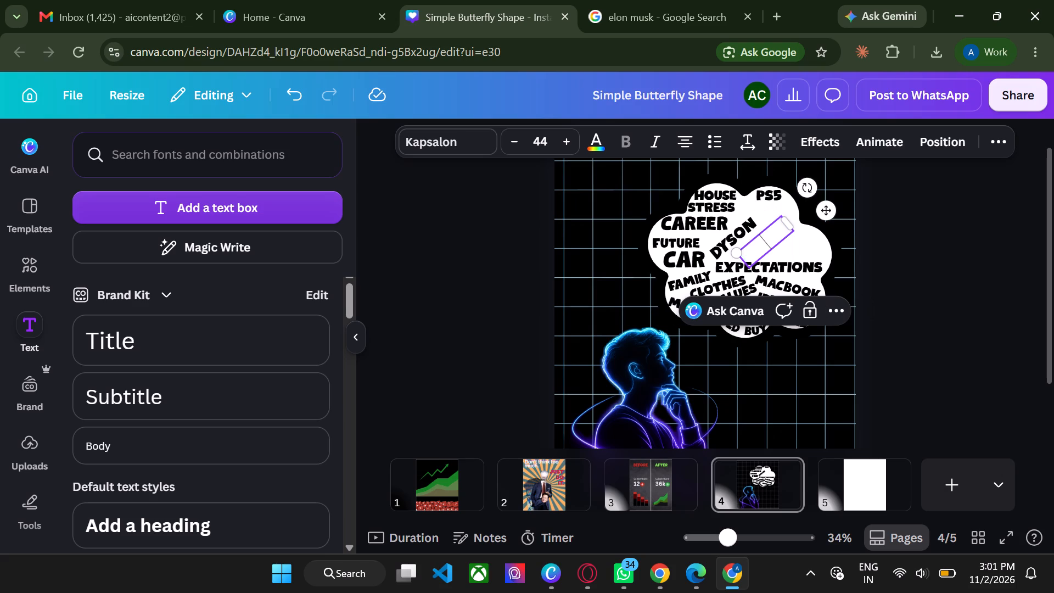
type("BMW")
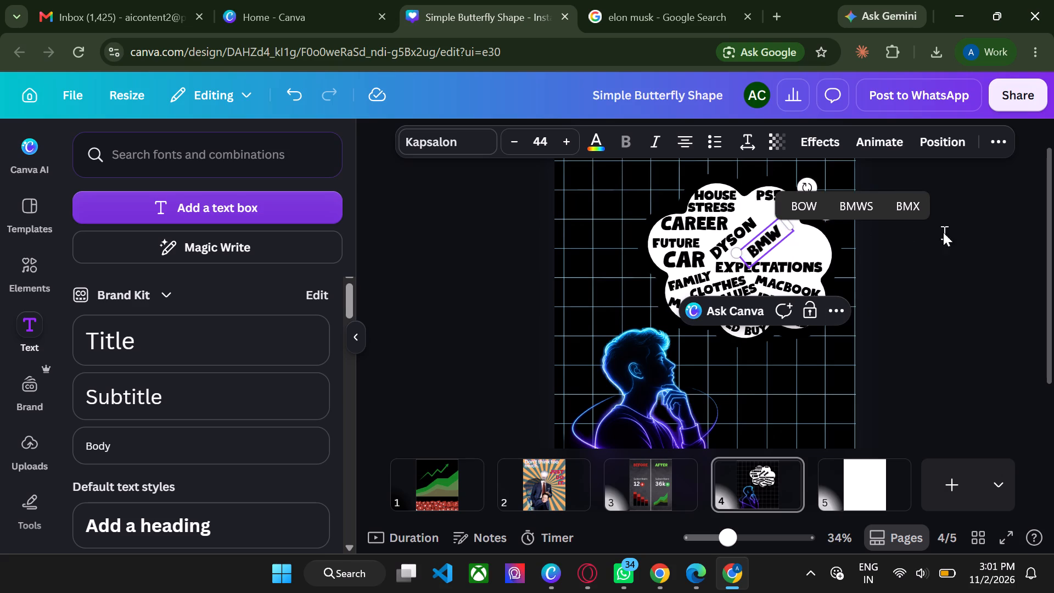
left_click(994, 264)
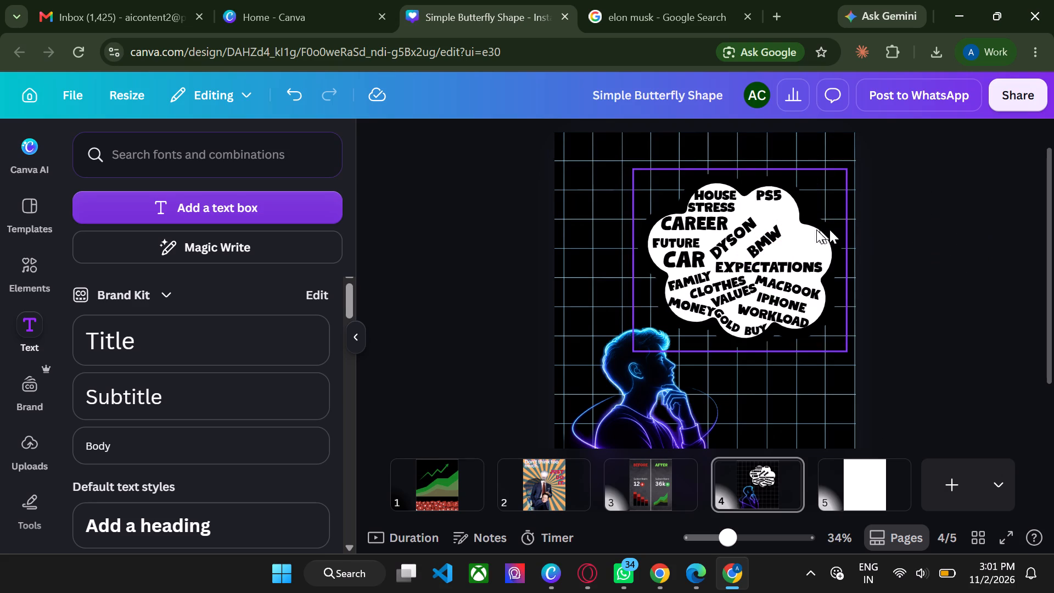
Rotate the BMW text to nearly horizontal and move it just above the end of EXPECTATIONS, near the cloud's edge.
left_click(773, 231)
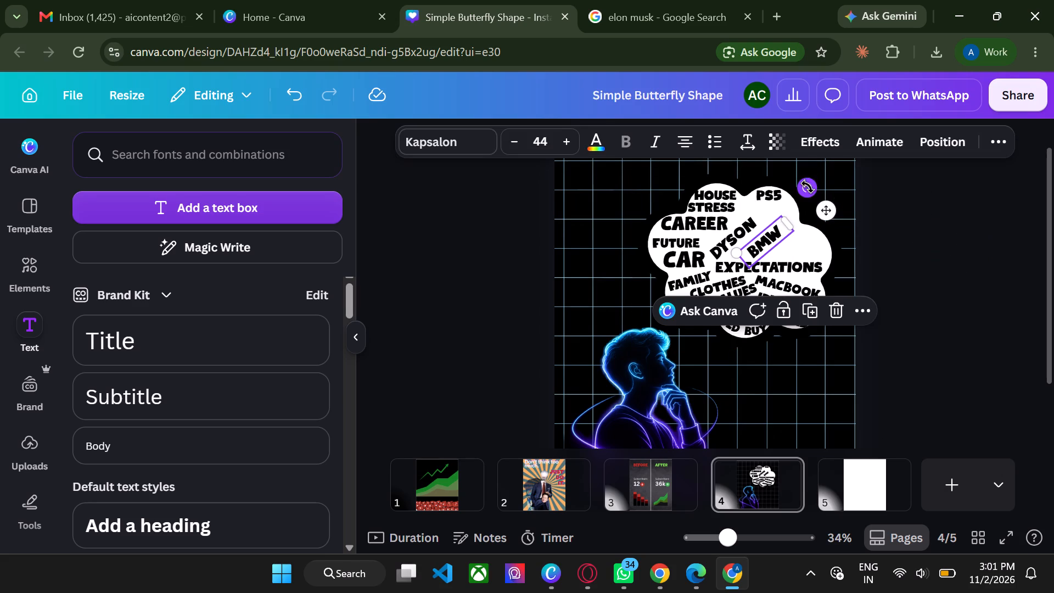
left_click_drag(808, 187, 861, 223)
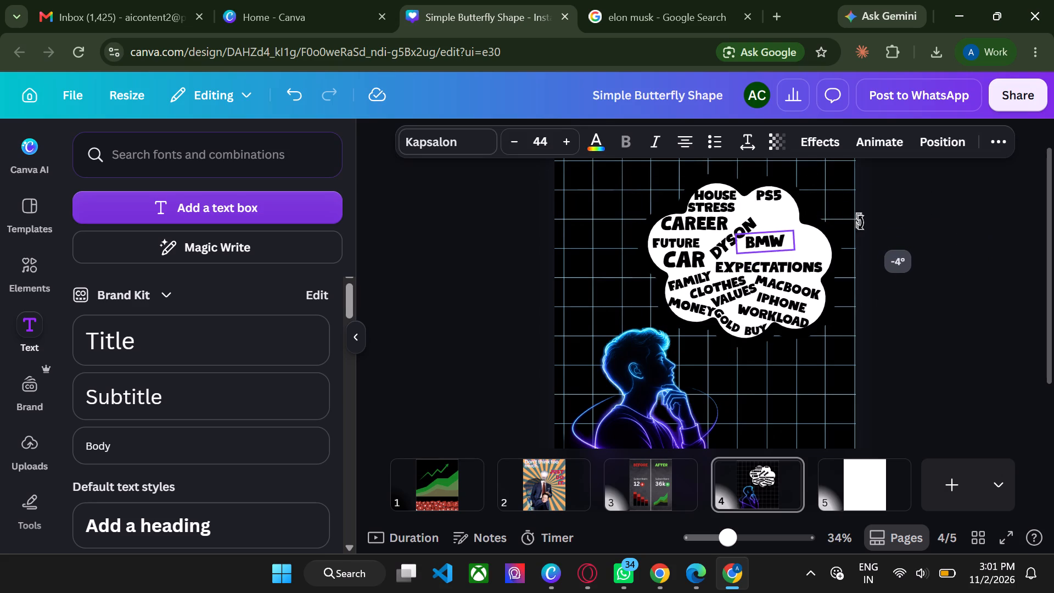
left_click_drag(861, 223, 861, 224)
left_click_drag(763, 242, 808, 250)
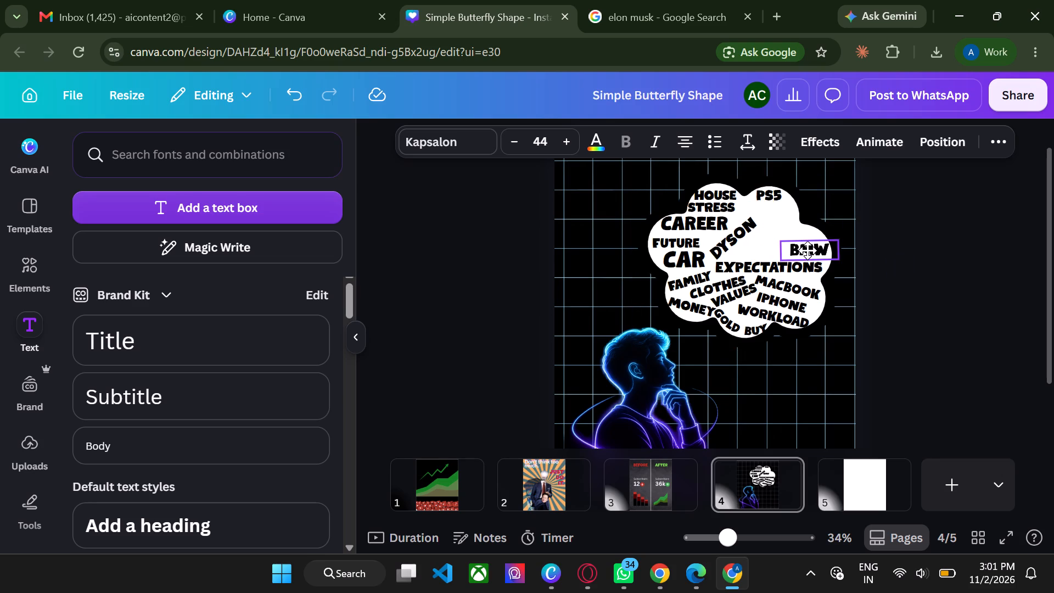
left_click_drag(808, 250, 805, 252)
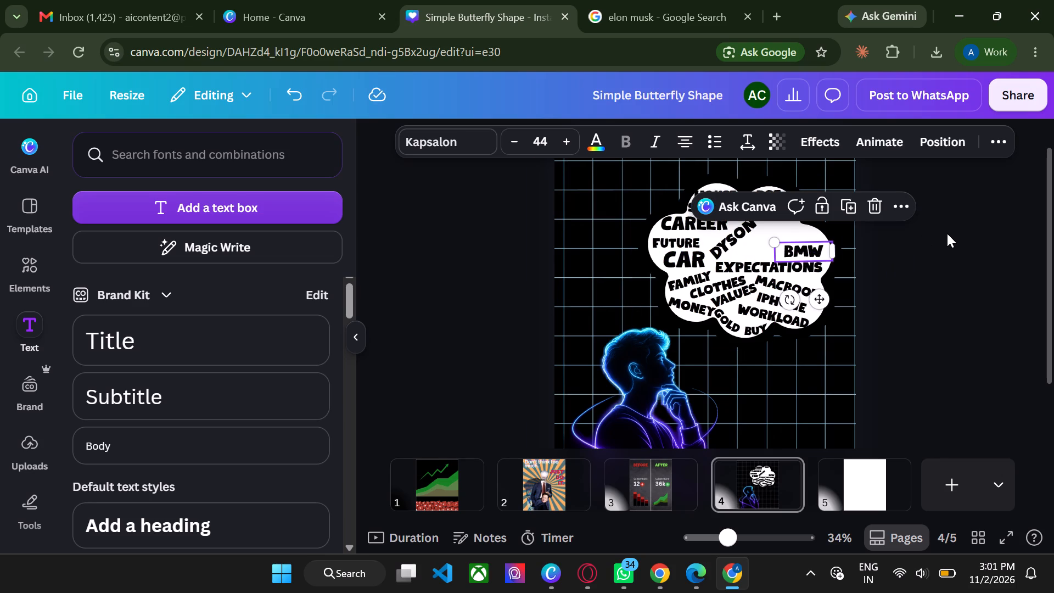
Place a copy of the FUTURE text in the space between DYSON and BMW and change its wording to HEALTH.
left_click(947, 233)
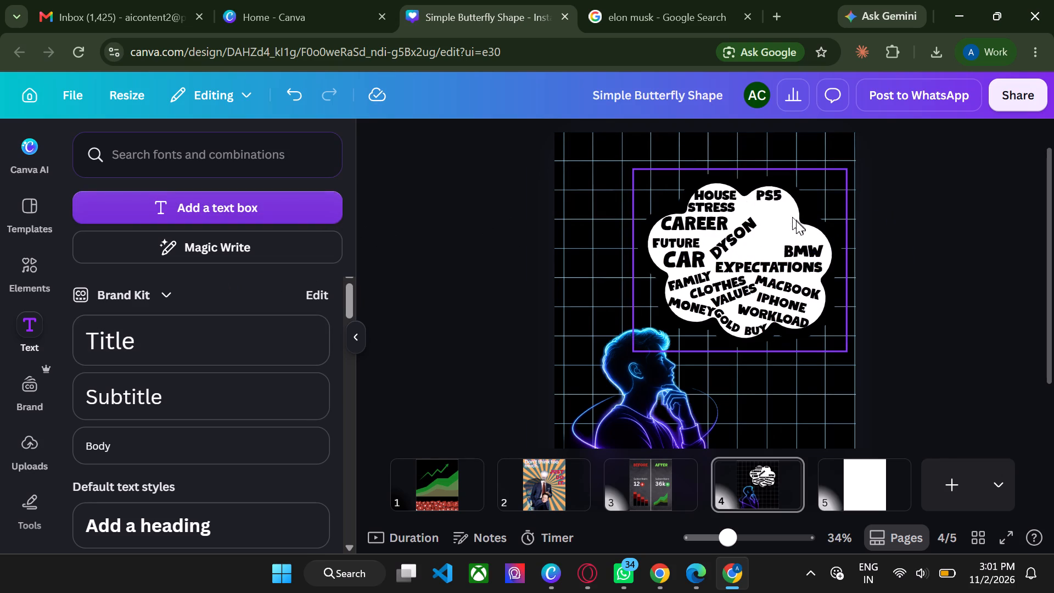
double_click(677, 243)
left_click(500, 291)
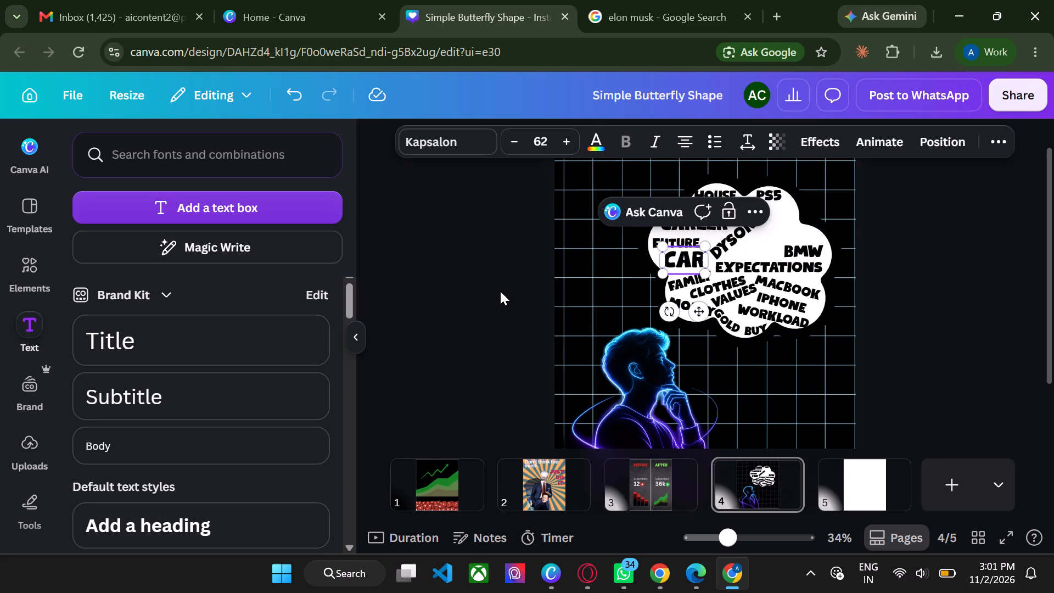
left_click(685, 239)
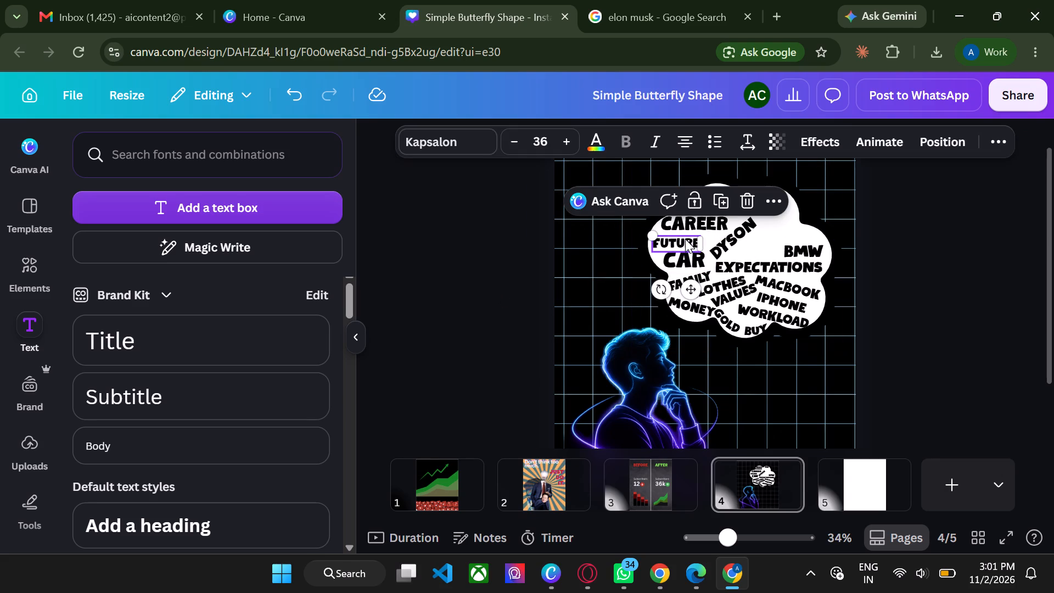
left_click_drag(685, 239, 775, 235, "alt")
double_click(775, 235)
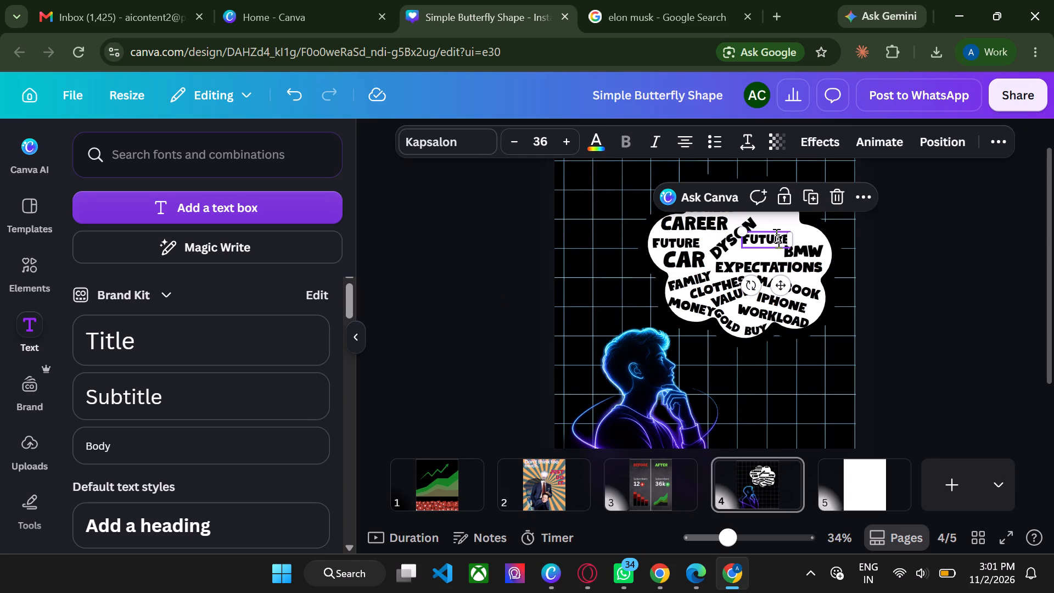
key("BackSpace")
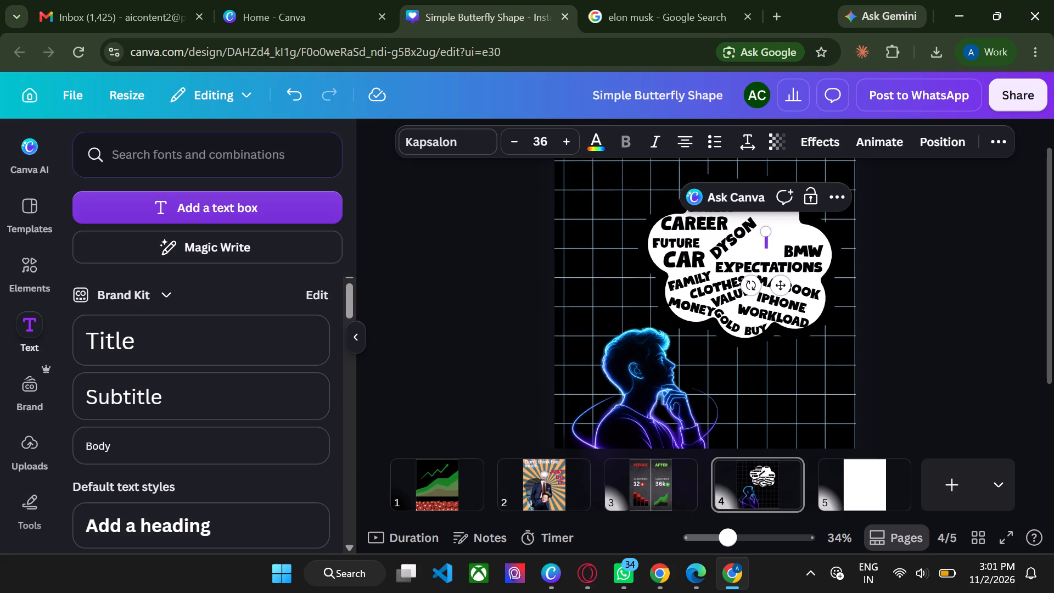
type("HAEST")
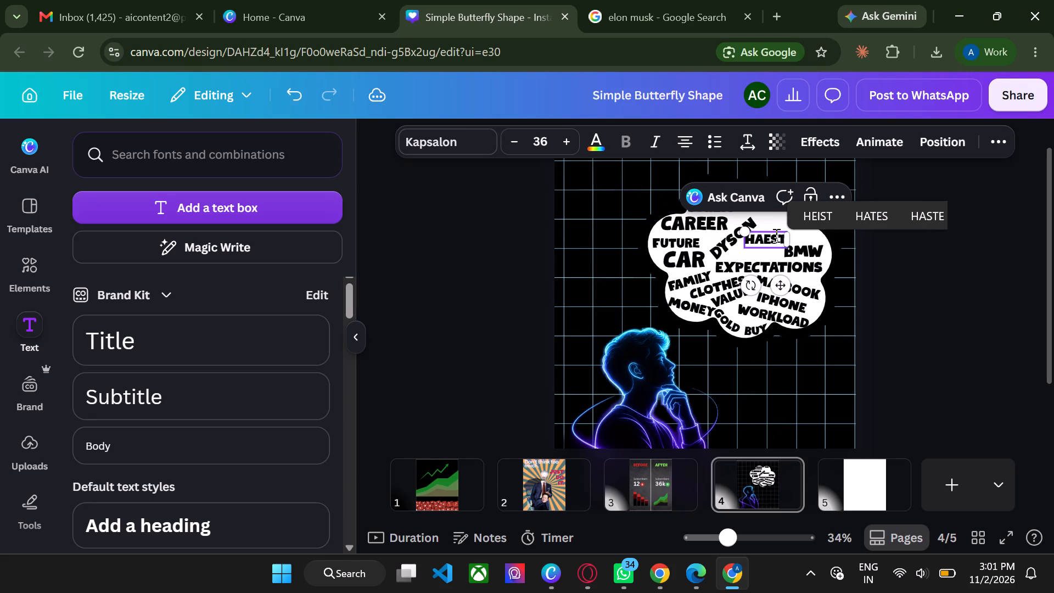
key("BackSpace")
key("BackSpace")
key("BackSpace")
key("BackSpace")
type("EALTH")
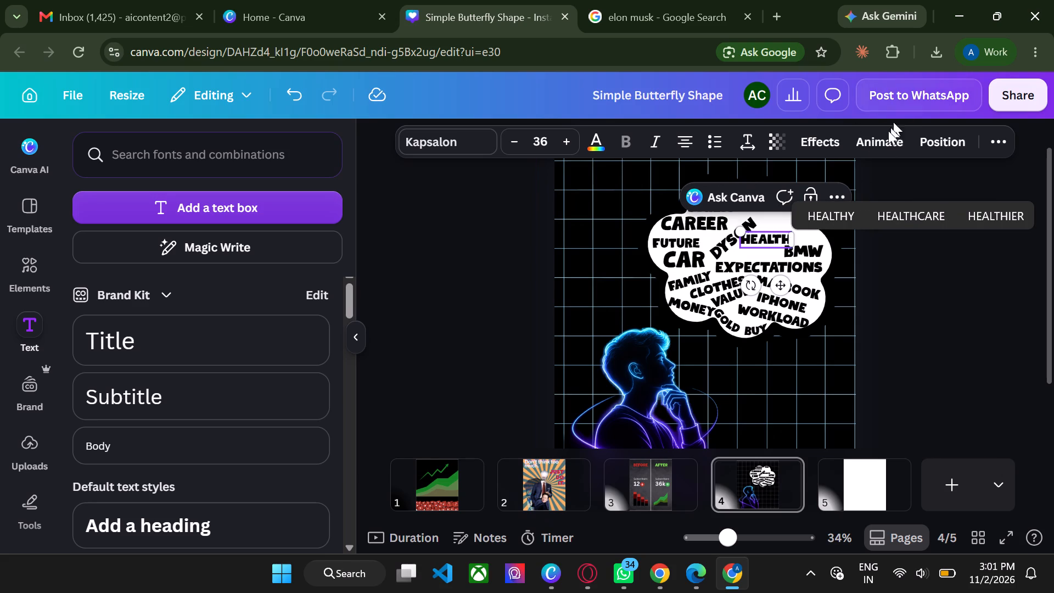
Apply the Curve shape effect to the HEALTH text.
left_click(826, 146)
scroll(247, 368, "down", 2)
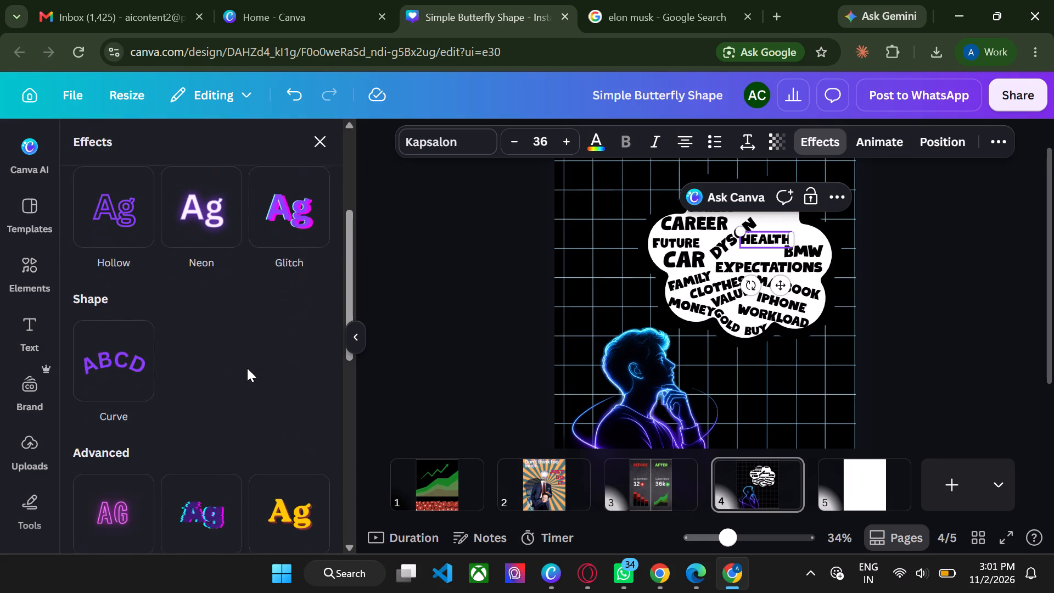
left_click(105, 333)
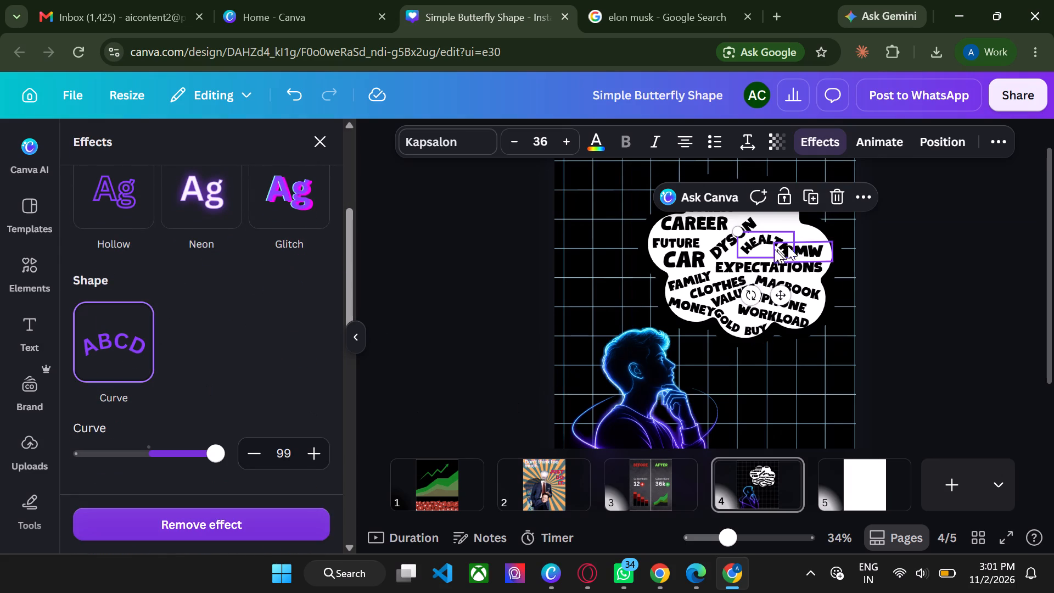
Rotate the curved HEALTH text to slope upward and move it so that it arches around the upper side of BMW.
left_click_drag(754, 294, 773, 298)
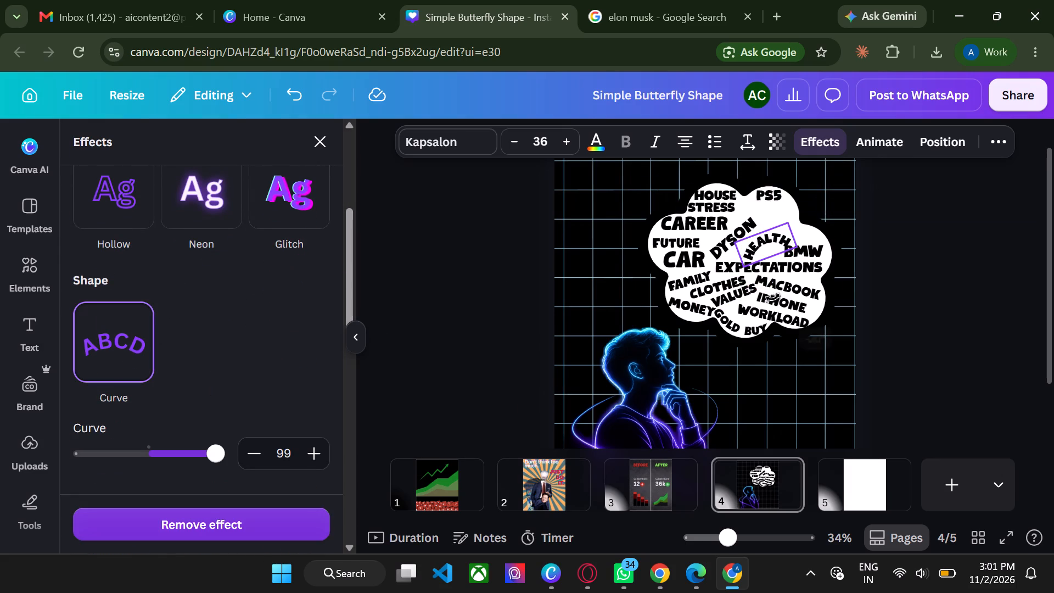
left_click_drag(773, 298, 786, 298)
left_click_drag(766, 236, 784, 236)
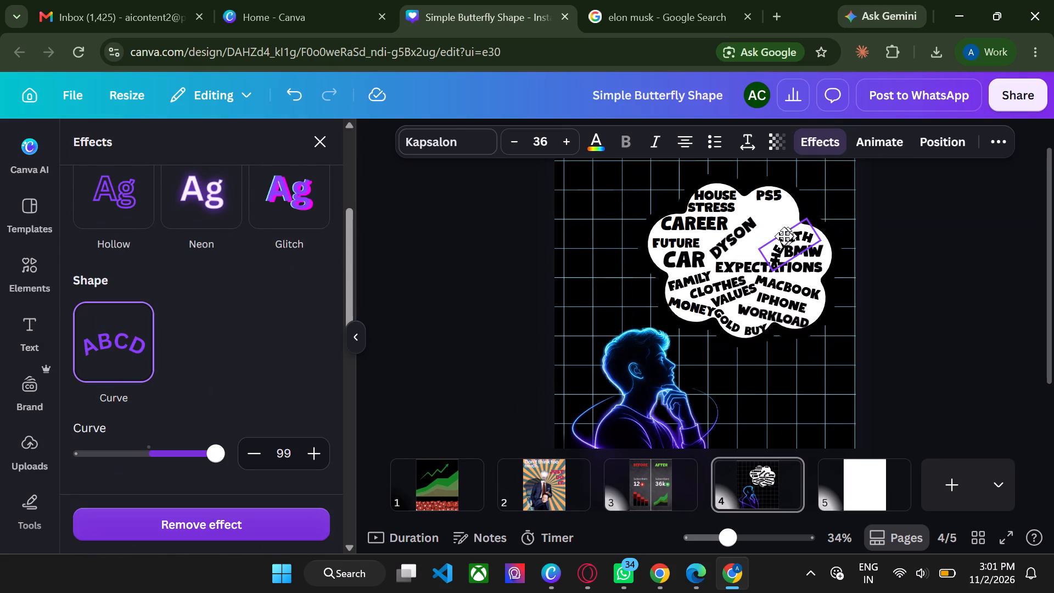
left_click_drag(784, 236, 784, 233)
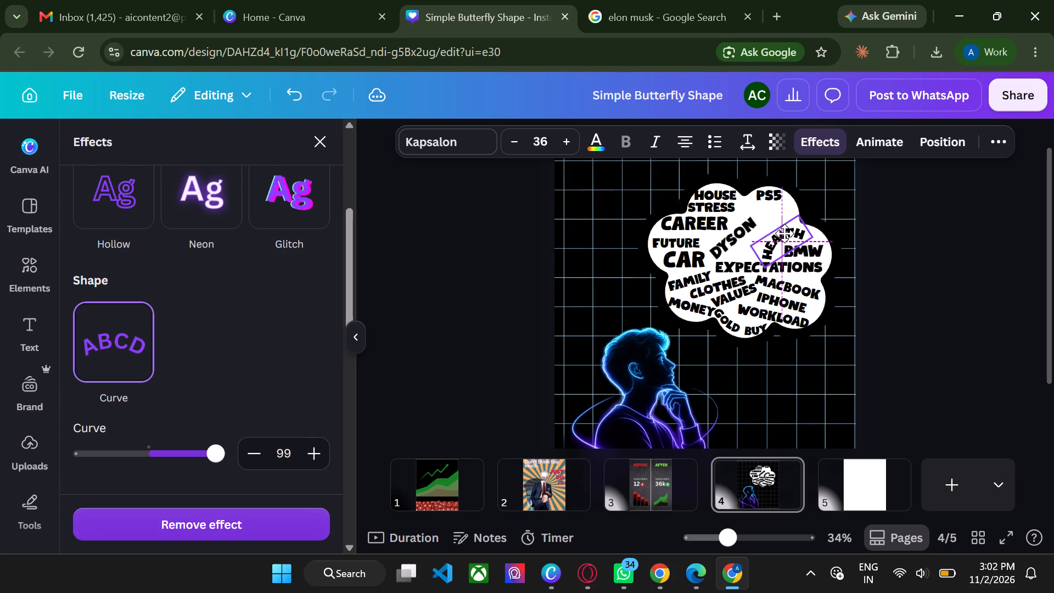
left_click_drag(784, 233, 788, 233)
left_click(965, 239)
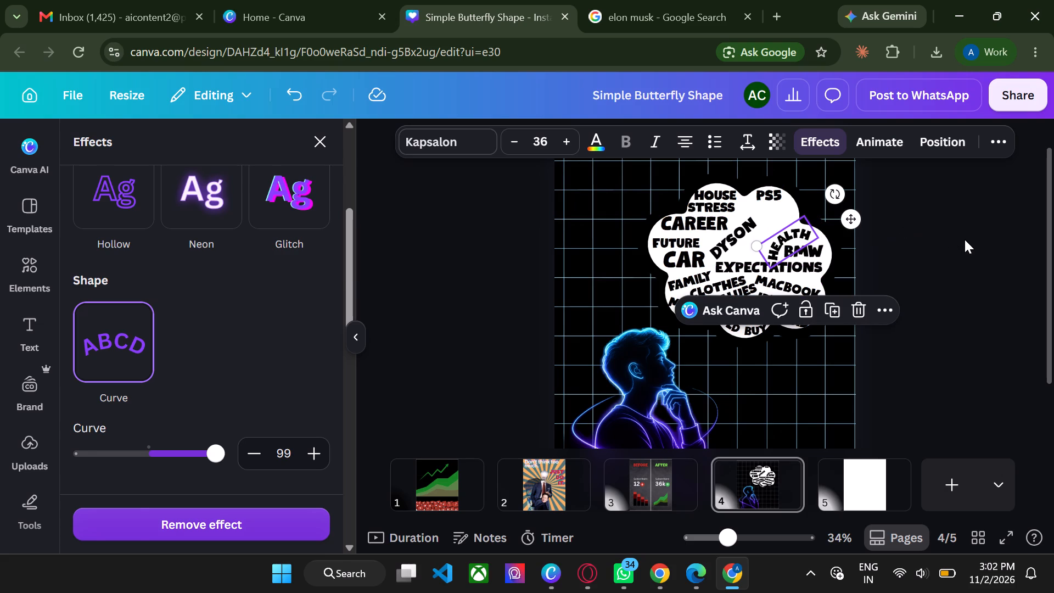
left_click(965, 239)
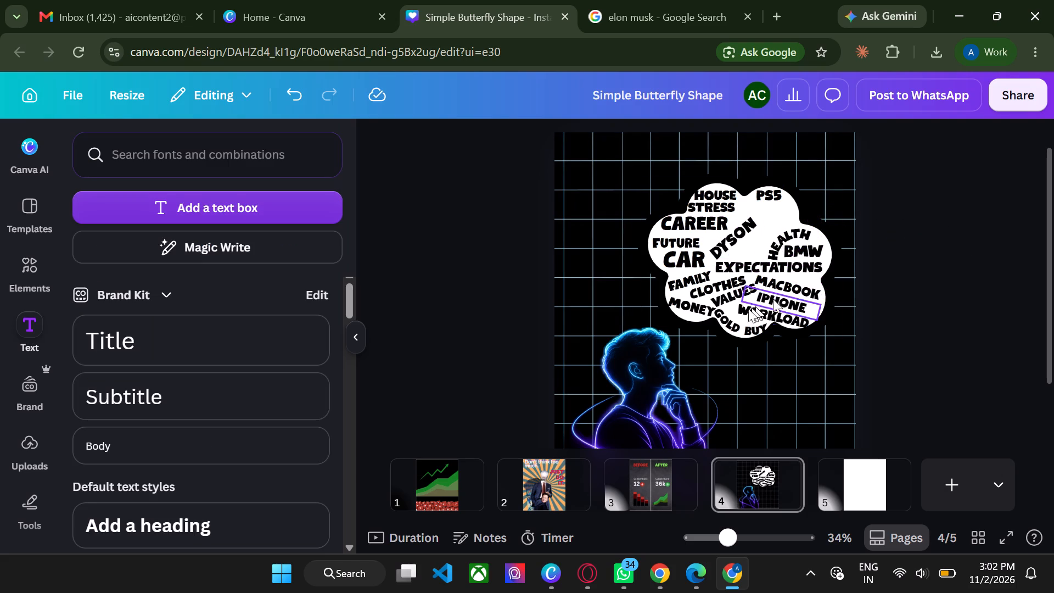
Duplicate the DYSON text, change the copy's wording to FOOD, and fit it between DYSON and HEALTH.
left_click(723, 233)
right_click(723, 233)
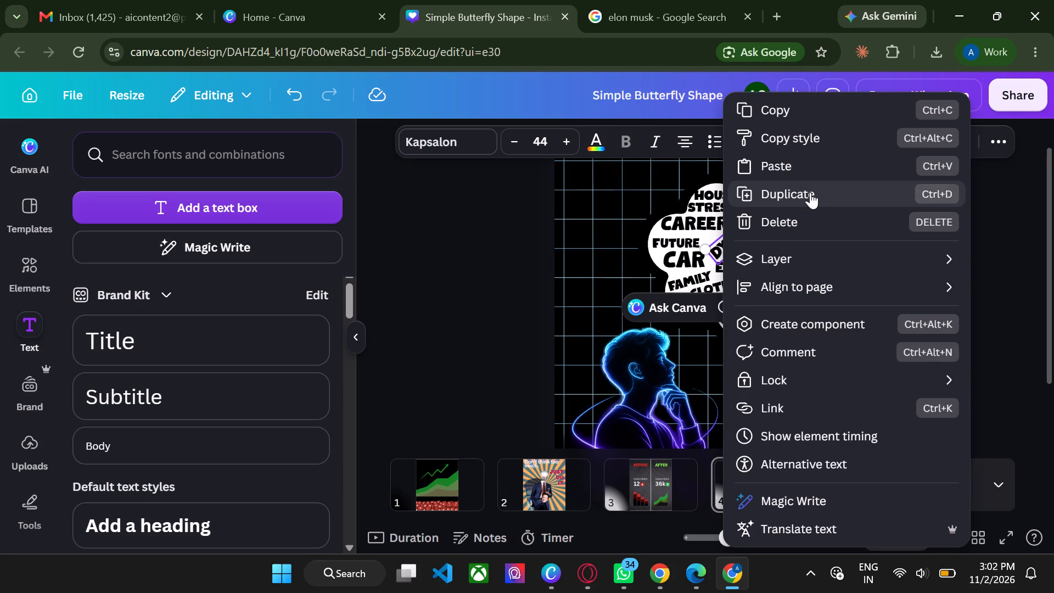
left_click(810, 192)
left_click_drag(743, 238, 758, 237)
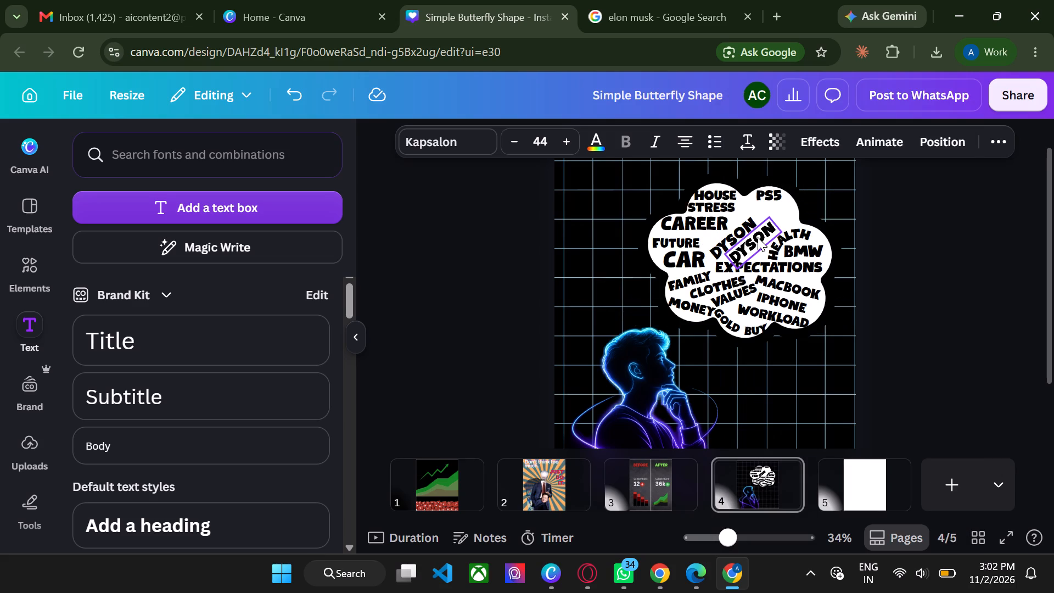
double_click(758, 237)
key("BackSpace")
type("FOOD")
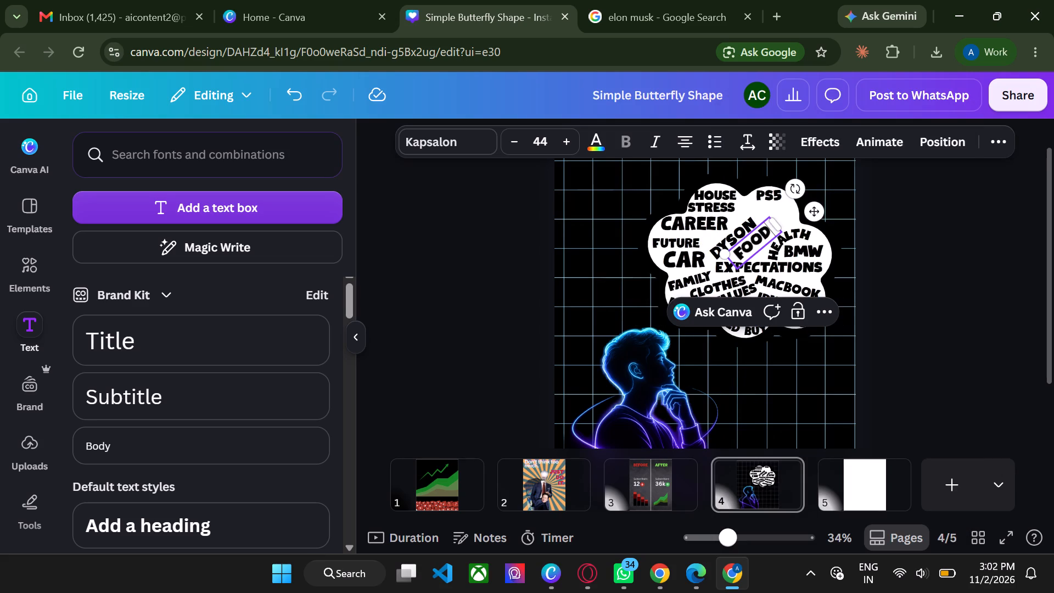
left_click(952, 261)
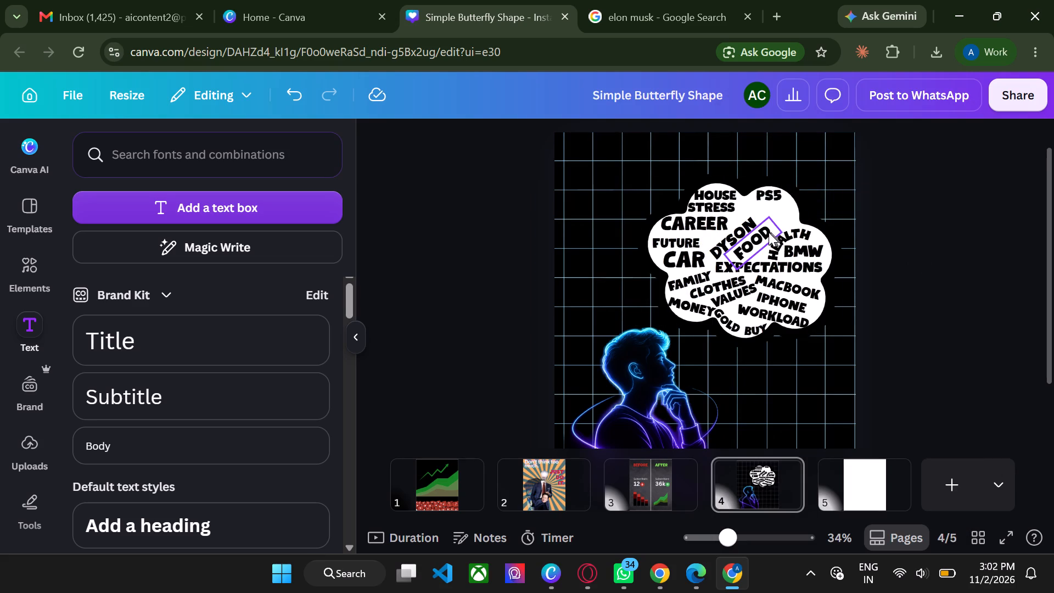
left_click_drag(769, 232, 780, 230)
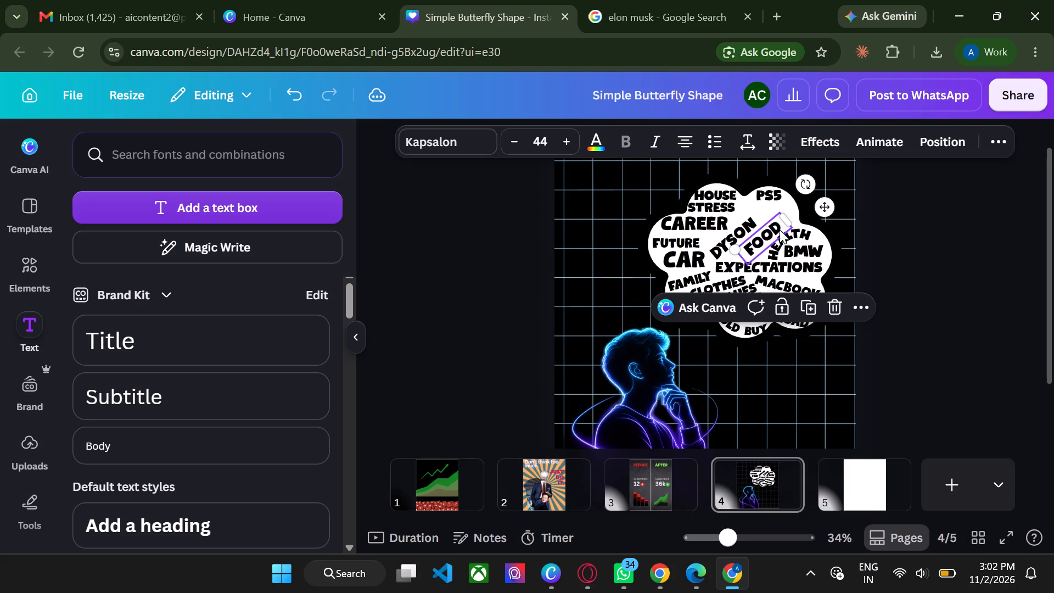
left_click(989, 250)
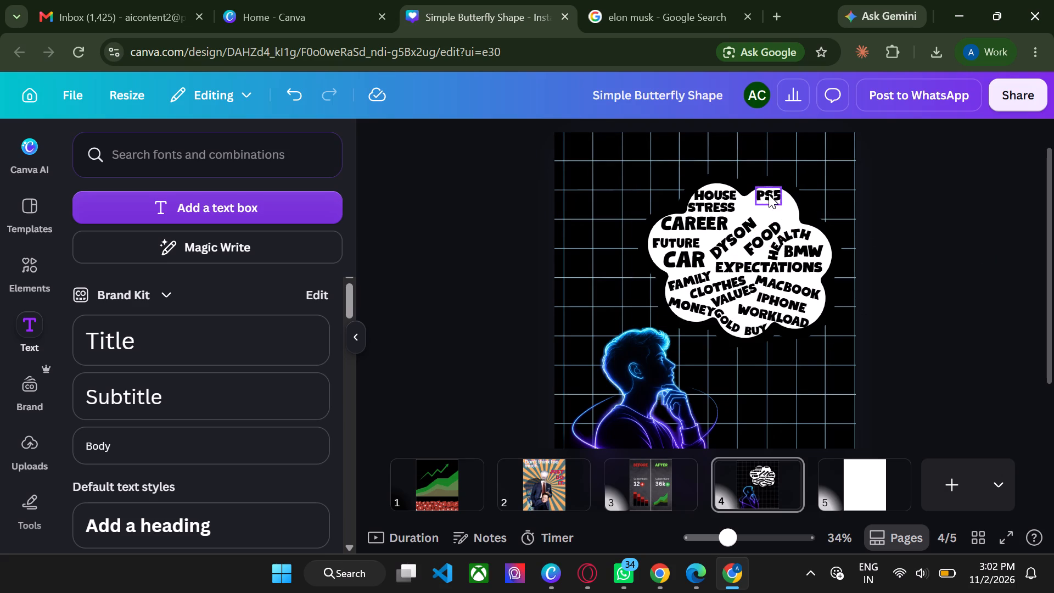
Duplicate the DYSON text, place the copy above FOOD near PS5, and change its wording to VILLA.
left_click(738, 226)
right_click(738, 226)
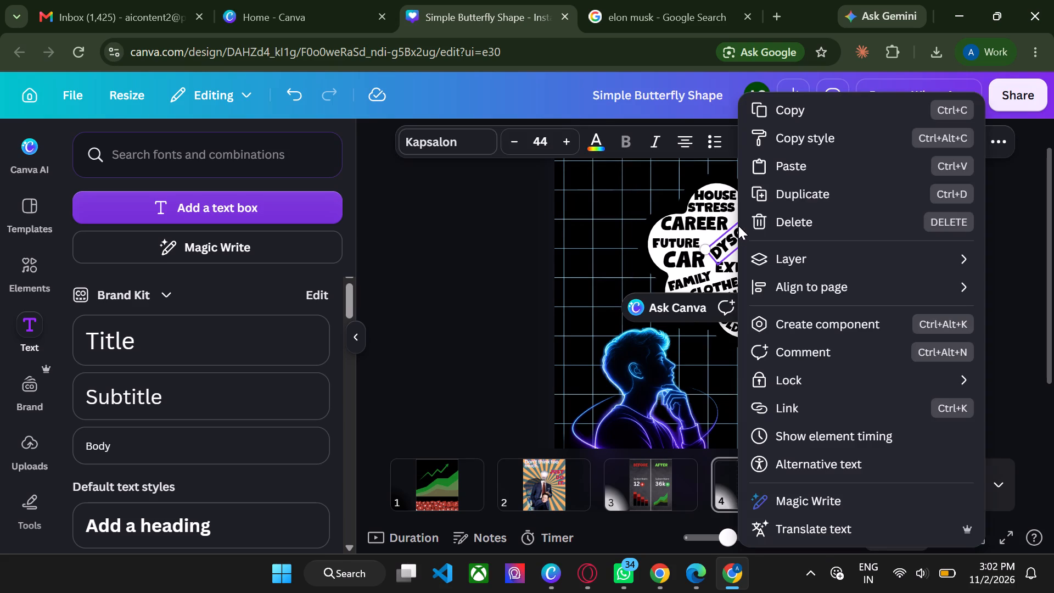
left_click(805, 190)
left_click_drag(734, 243, 759, 218)
double_click(759, 218)
key("BackSpace")
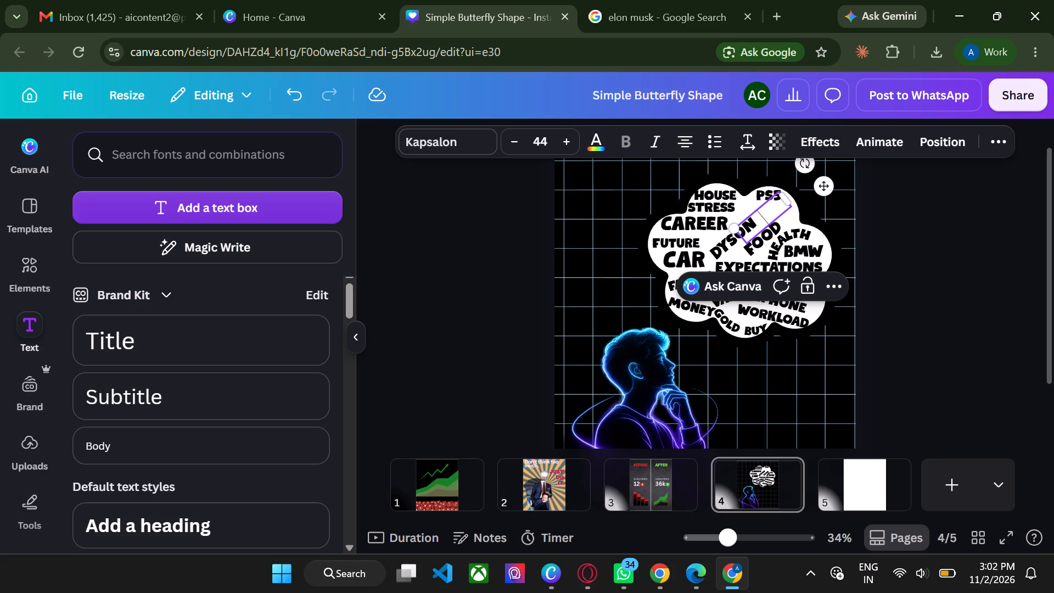
type("VILLA")
left_click(992, 221)
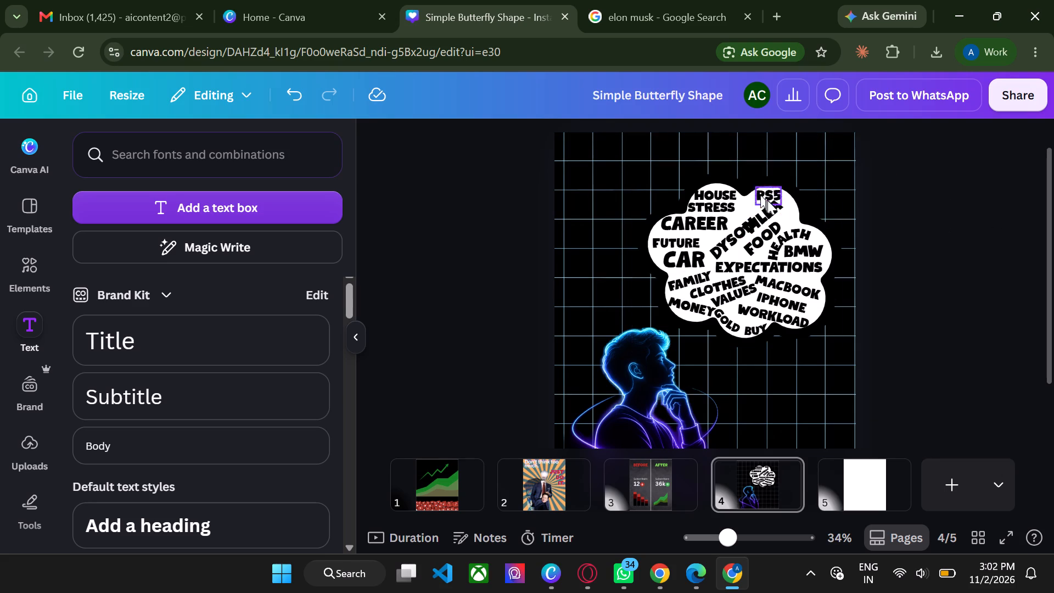
Rotate the VILLA text to a slight downward tilt and fit it directly beneath PS5.
left_click(775, 209)
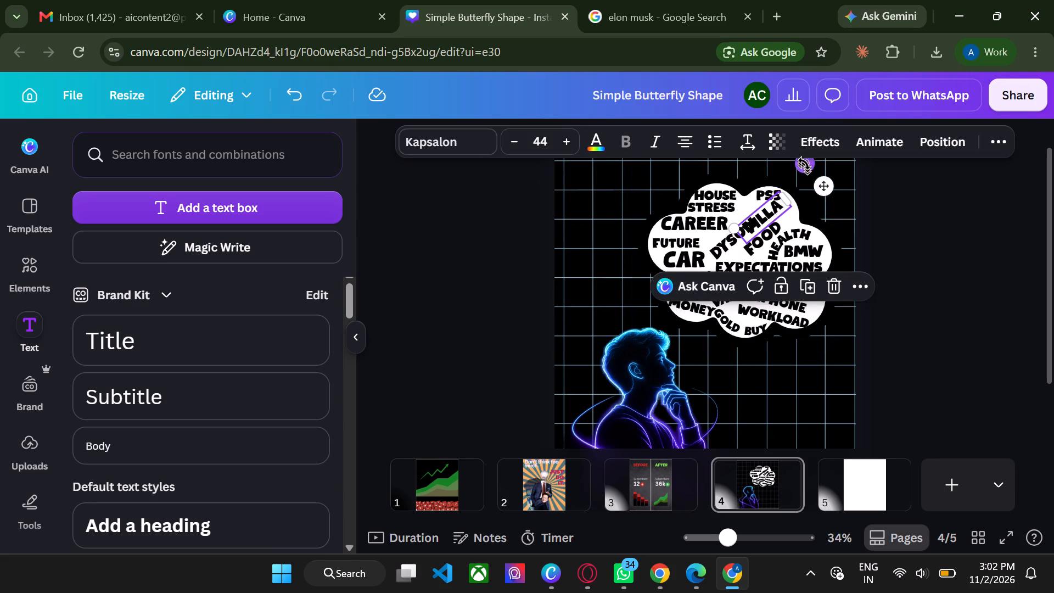
left_click_drag(804, 162, 856, 220)
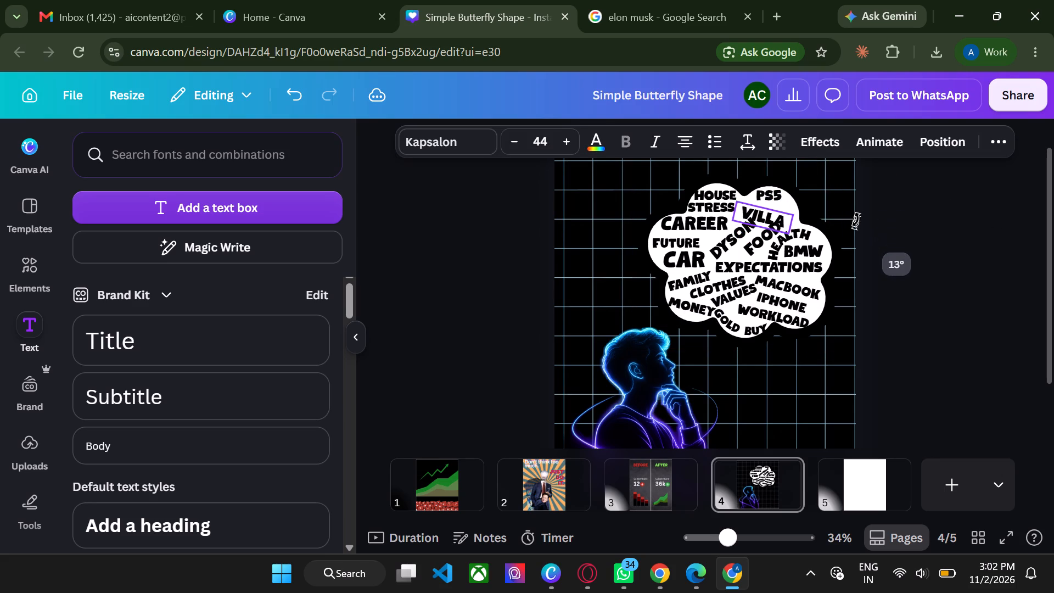
left_click_drag(856, 220, 856, 210)
left_click(889, 219)
left_click_drag(767, 218, 770, 212)
left_click(918, 217)
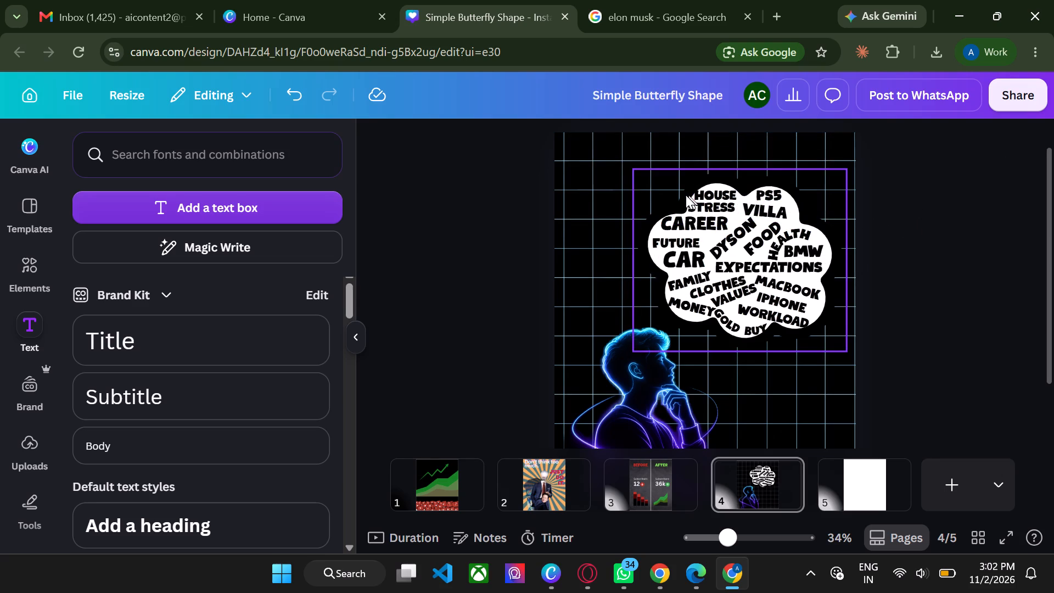
Change the text colour of HOUSE, STRESS, VILLA, PS5 and CAREER to white (#ffffff).
left_click(708, 195)
left_click(592, 138)
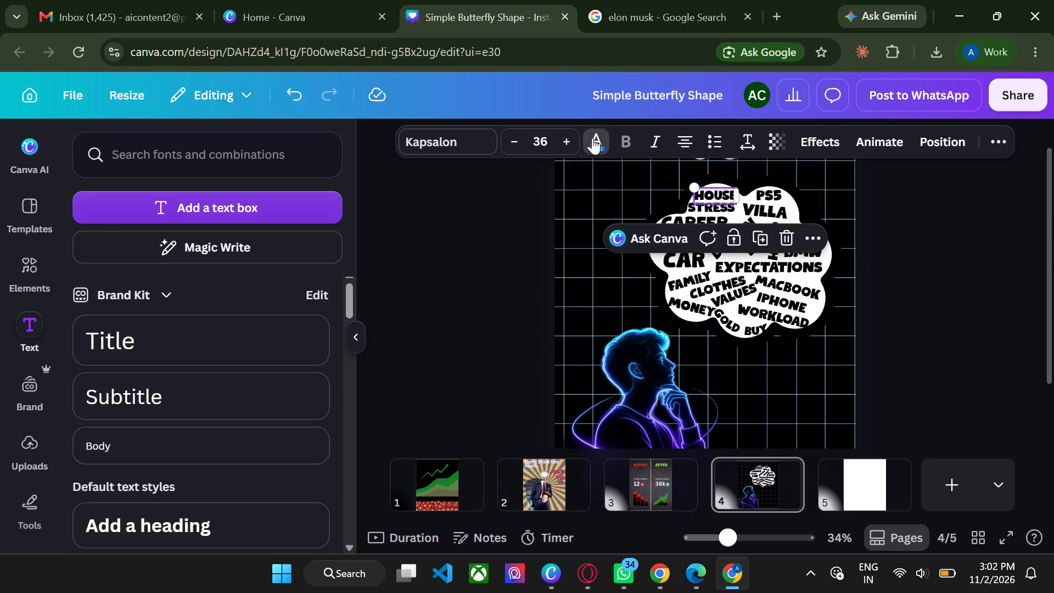
left_click(244, 253)
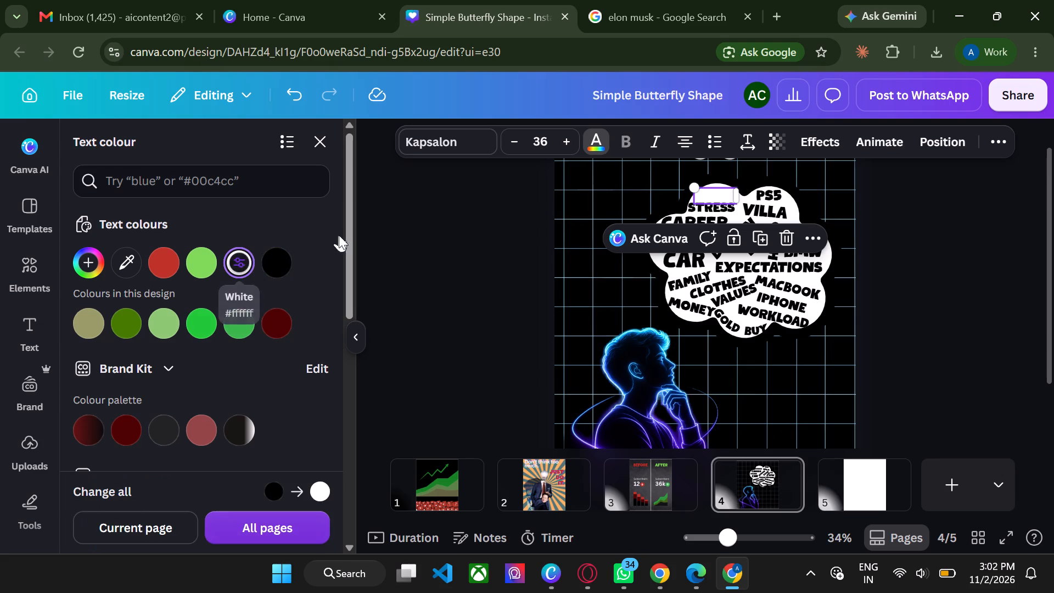
left_click(698, 206)
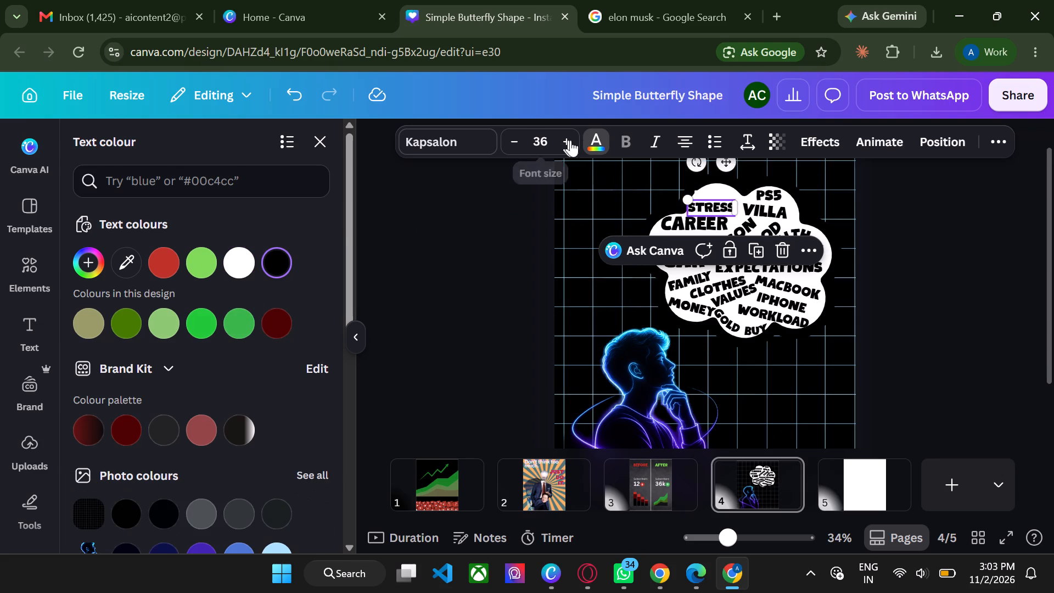
left_click(248, 258)
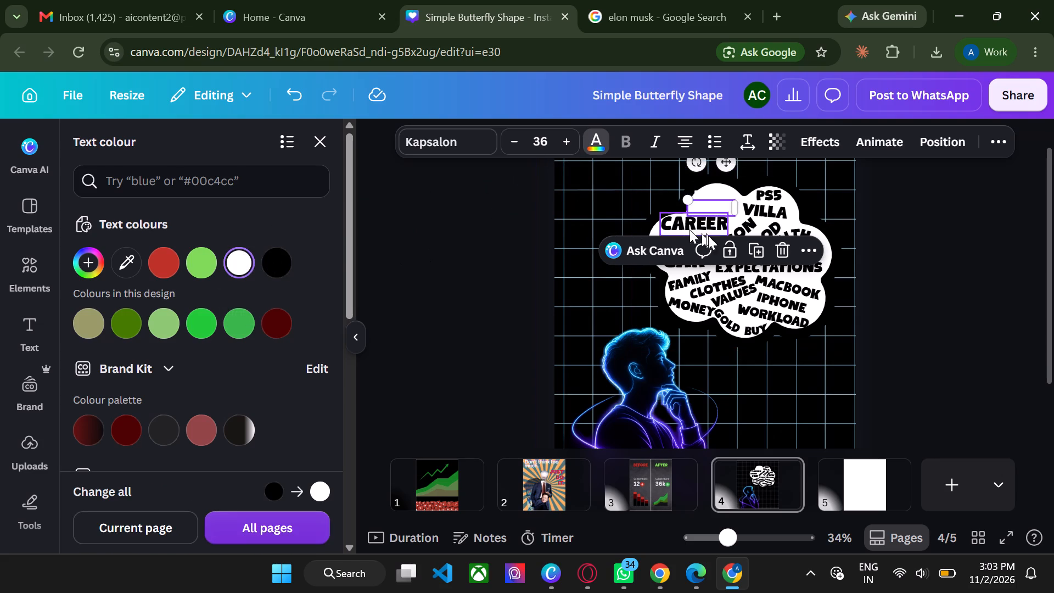
left_click(751, 208)
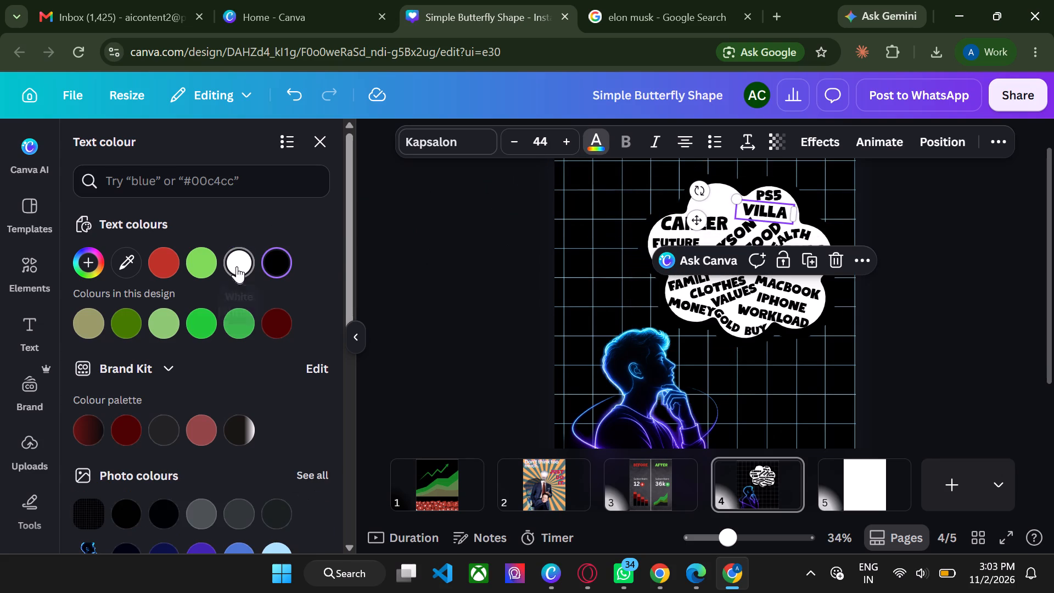
left_click(237, 266)
left_click(777, 190)
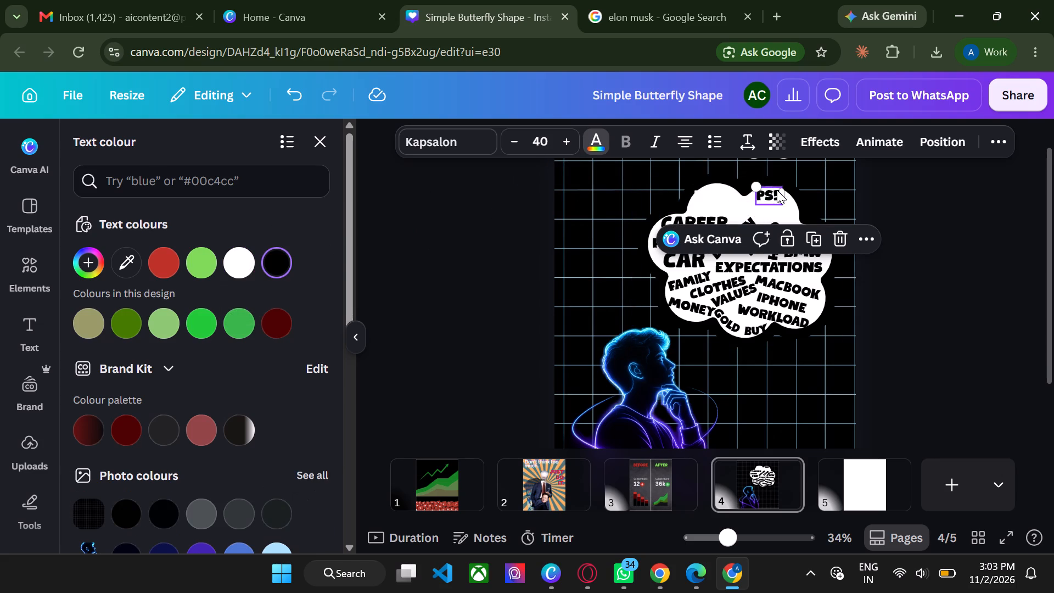
left_click(234, 265)
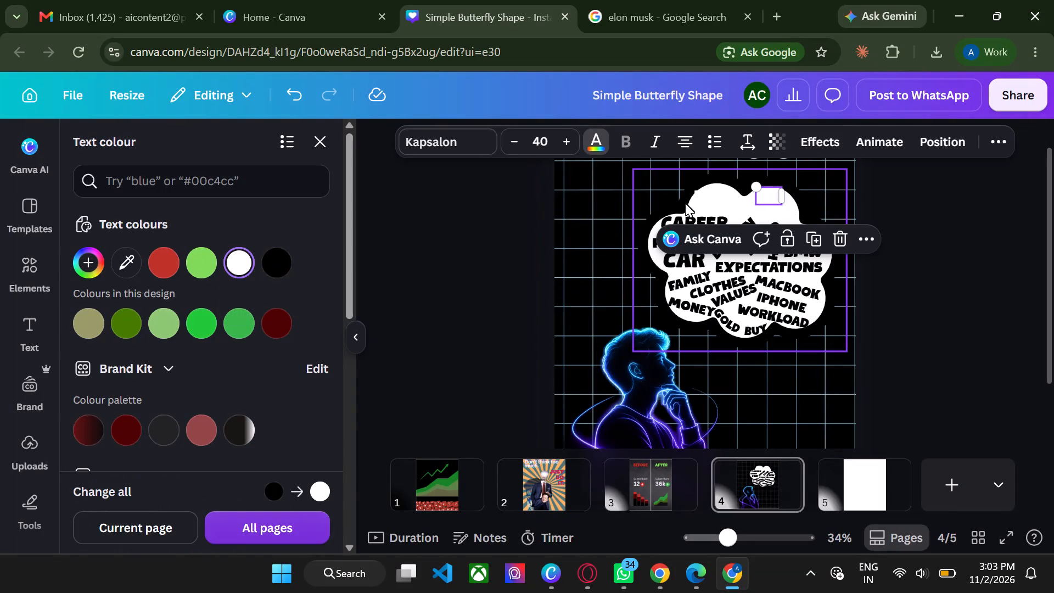
left_click(694, 213)
left_click(698, 217)
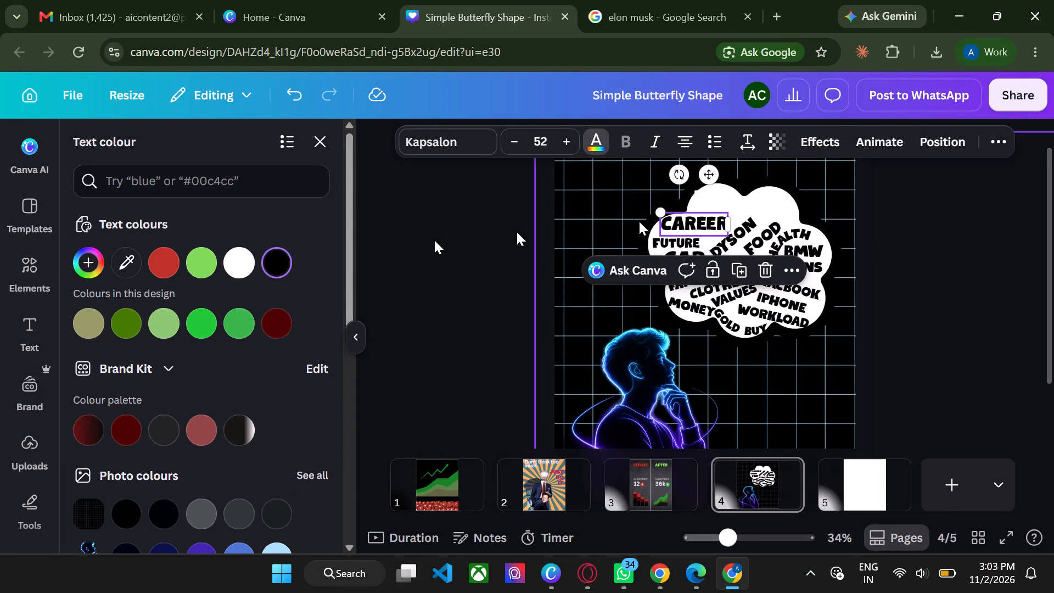
left_click(242, 258)
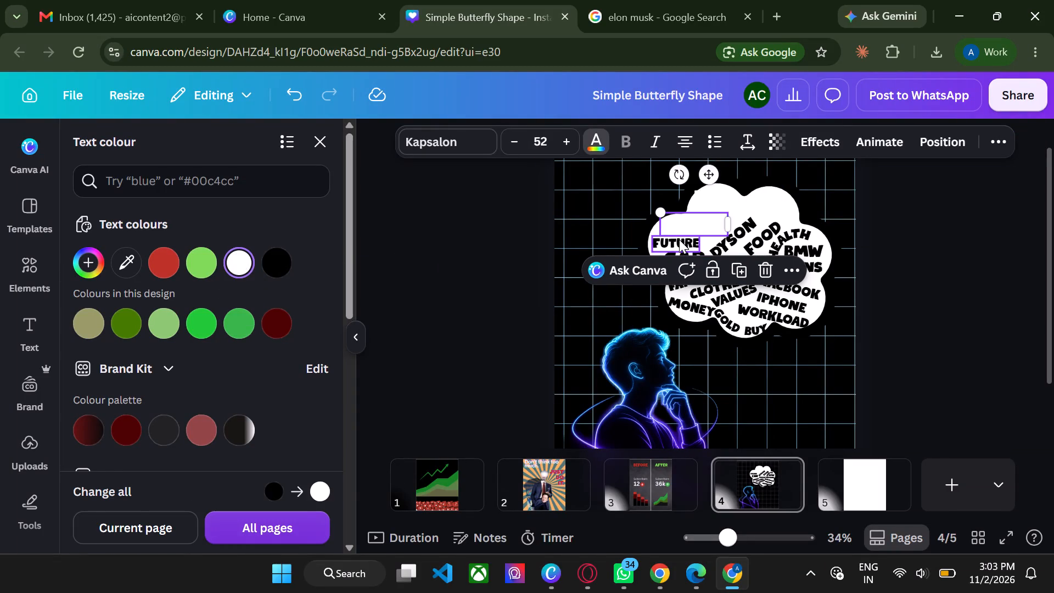
Change the text colour of FUTURE, DYSON, FOOD and CAR to white (#ffffff).
left_click(679, 239)
left_click(243, 270)
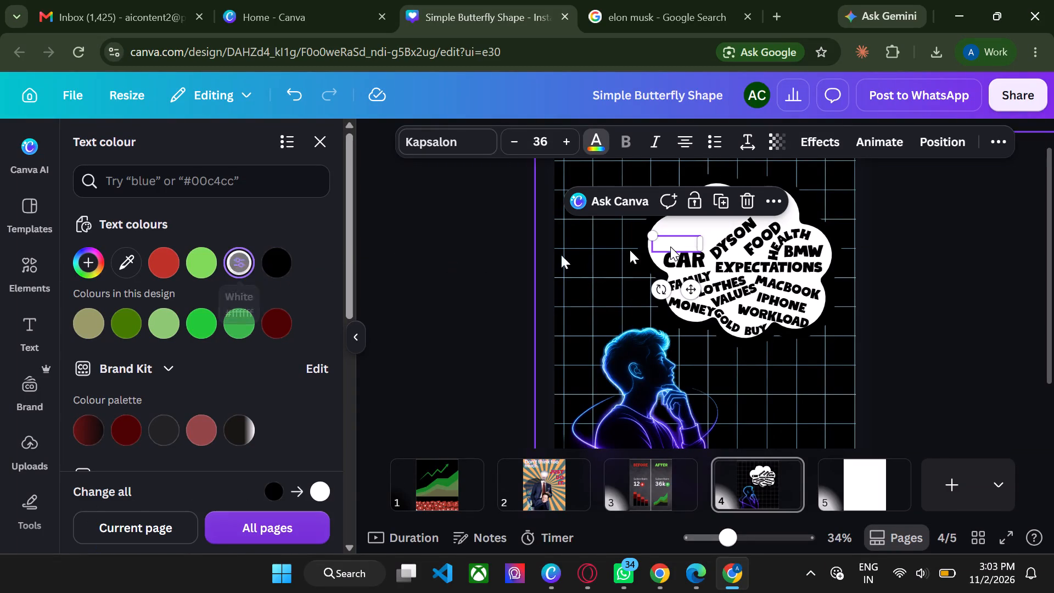
left_click(744, 223)
left_click(240, 263)
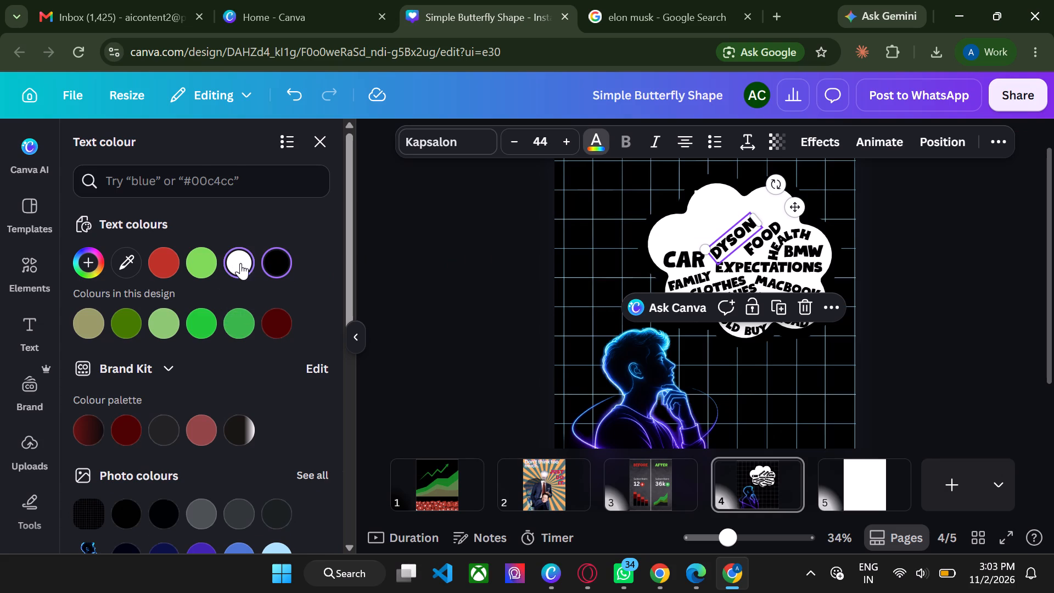
left_click(767, 236)
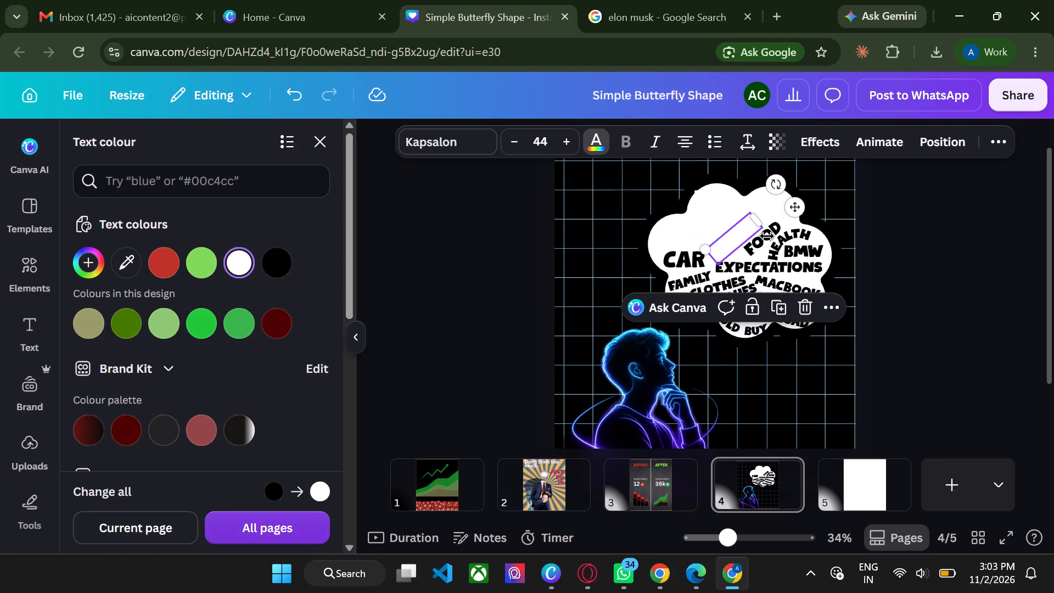
left_click(768, 236)
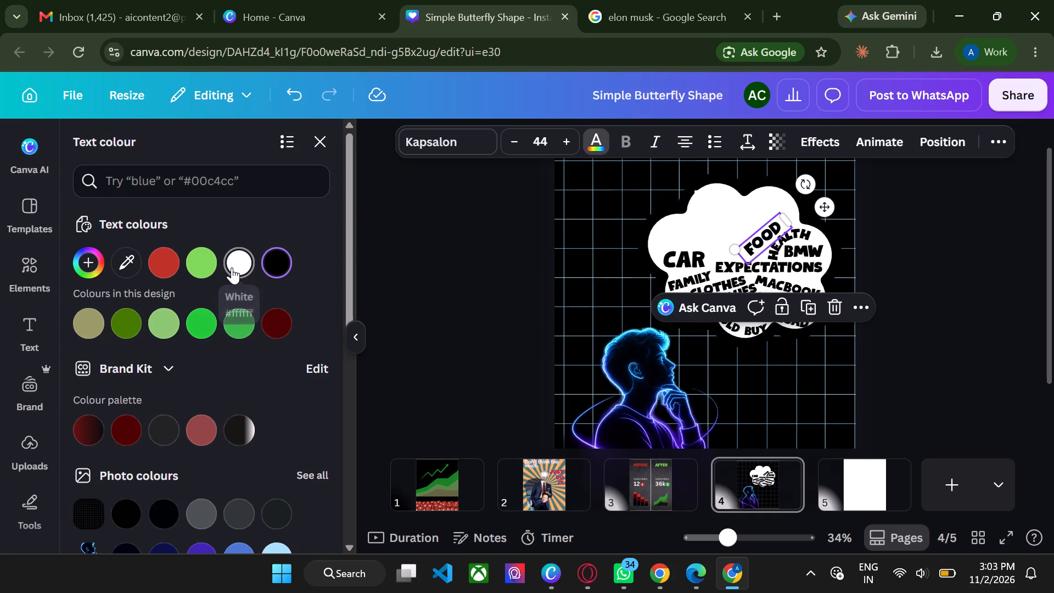
left_click(232, 267)
left_click(676, 255)
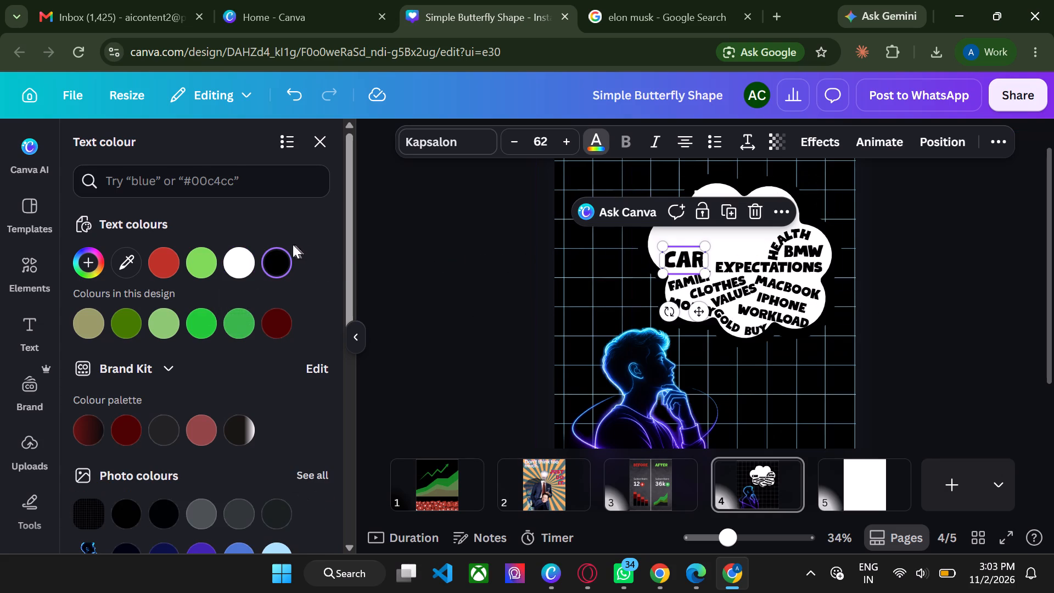
left_click(232, 265)
Change the text colour of EXPECTATIONS, BMW, HEALTH, FAMILY and CLOTHES to white (#ffffff).
left_click(759, 259)
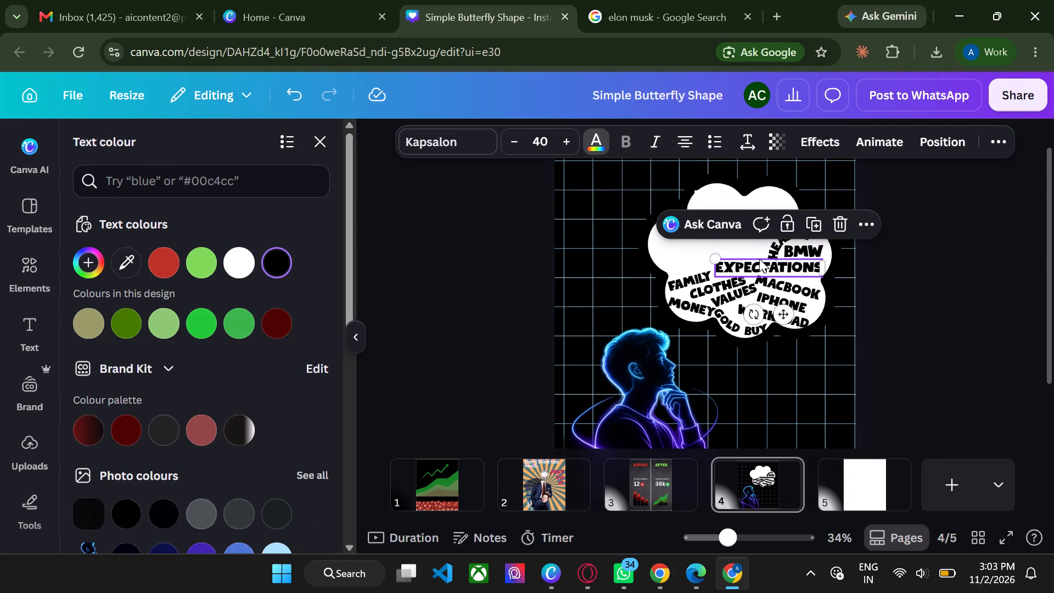
left_click(231, 264)
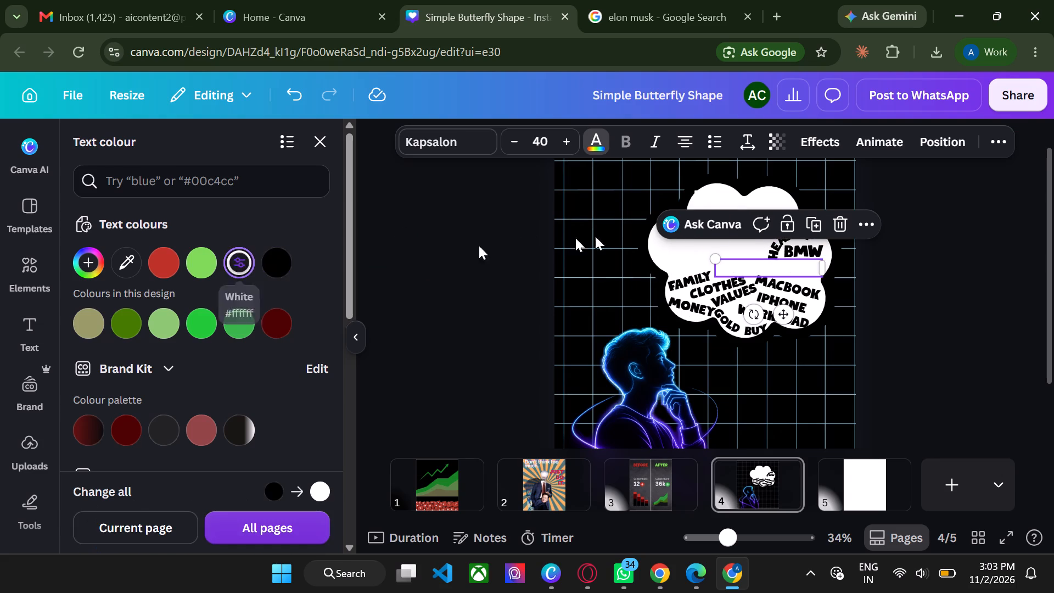
left_click(790, 250)
left_click(231, 261)
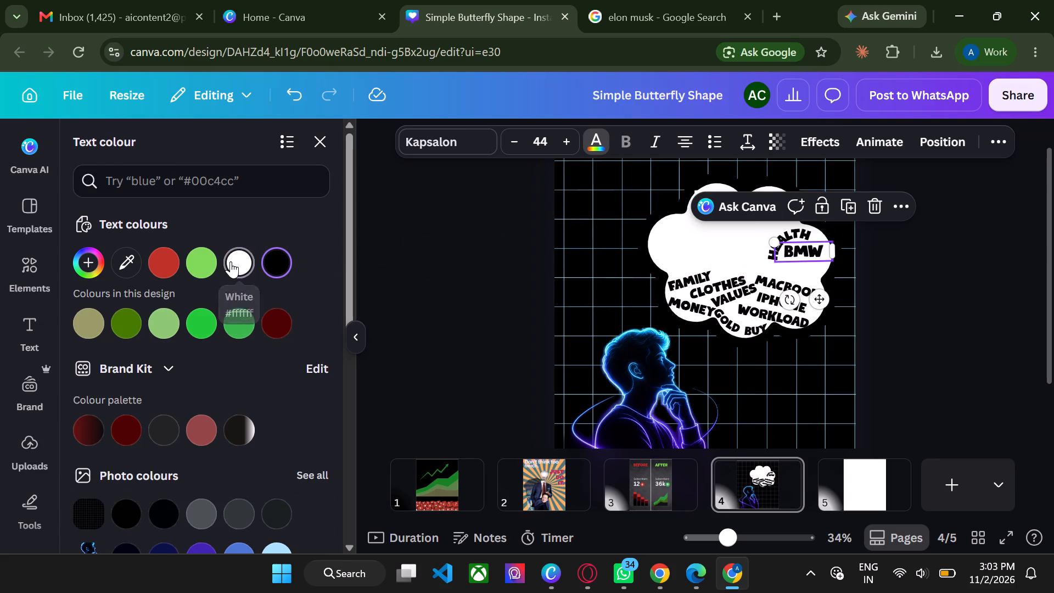
left_click(797, 231)
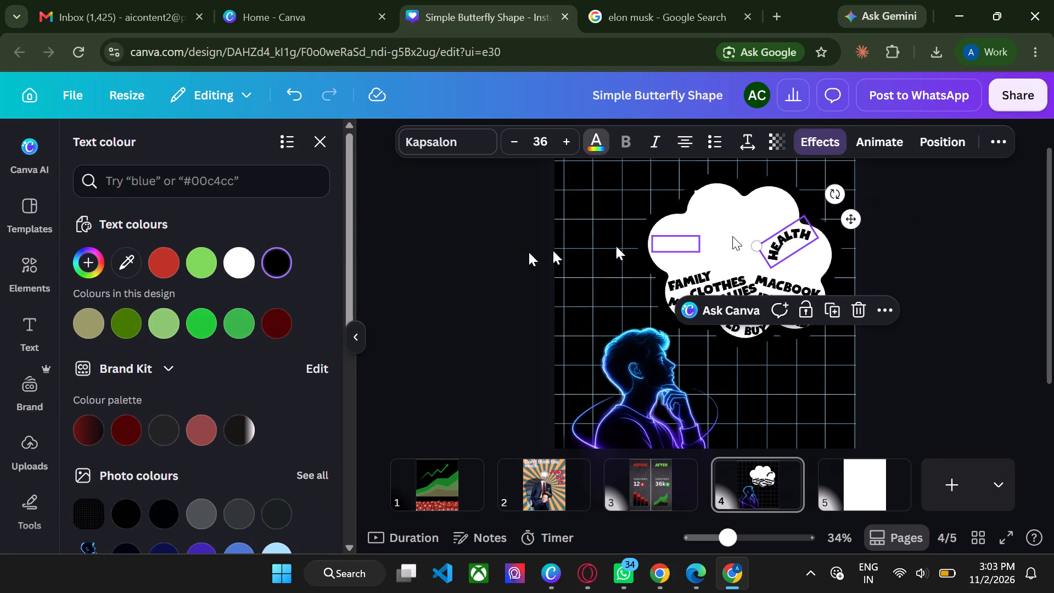
left_click(232, 263)
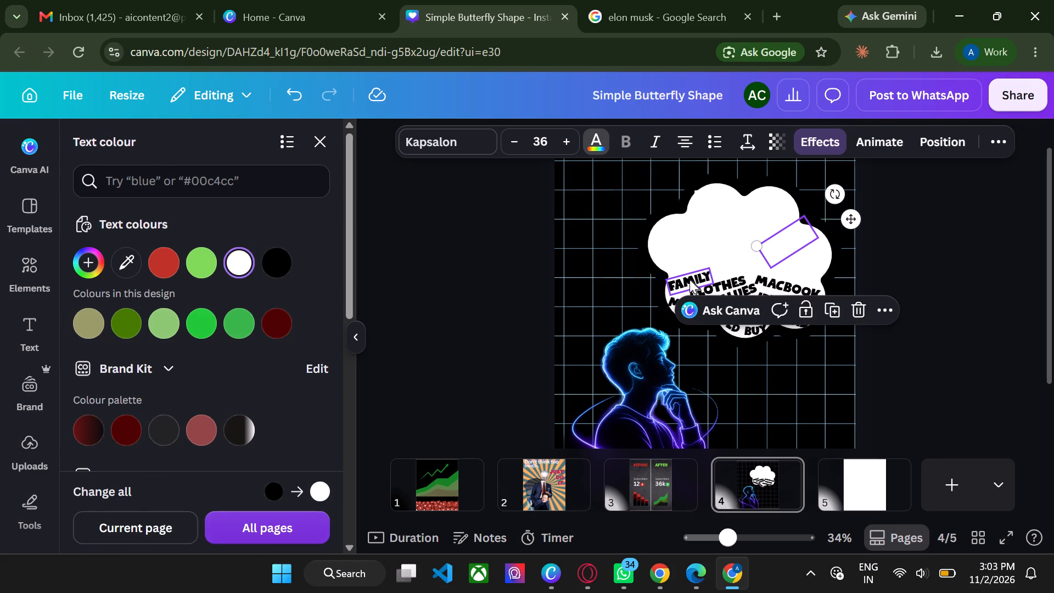
left_click(689, 279)
left_click(250, 259)
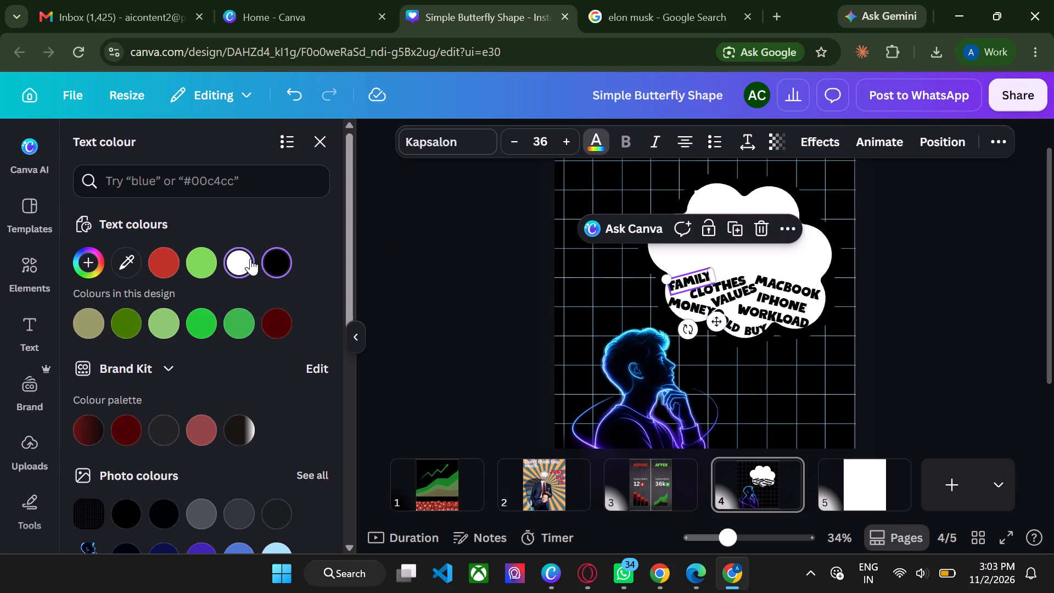
left_click(726, 289)
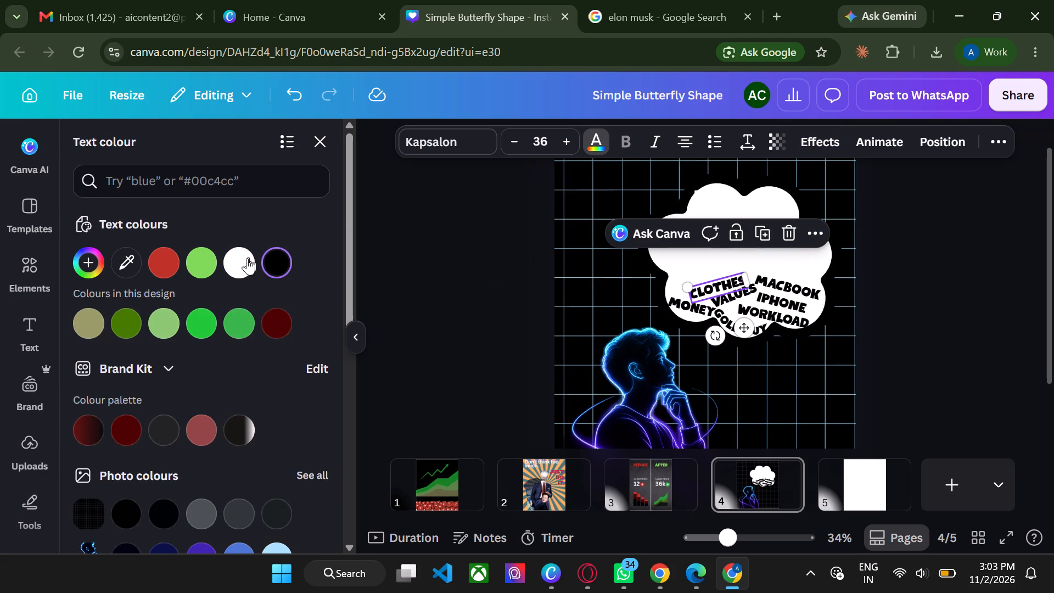
left_click(246, 258)
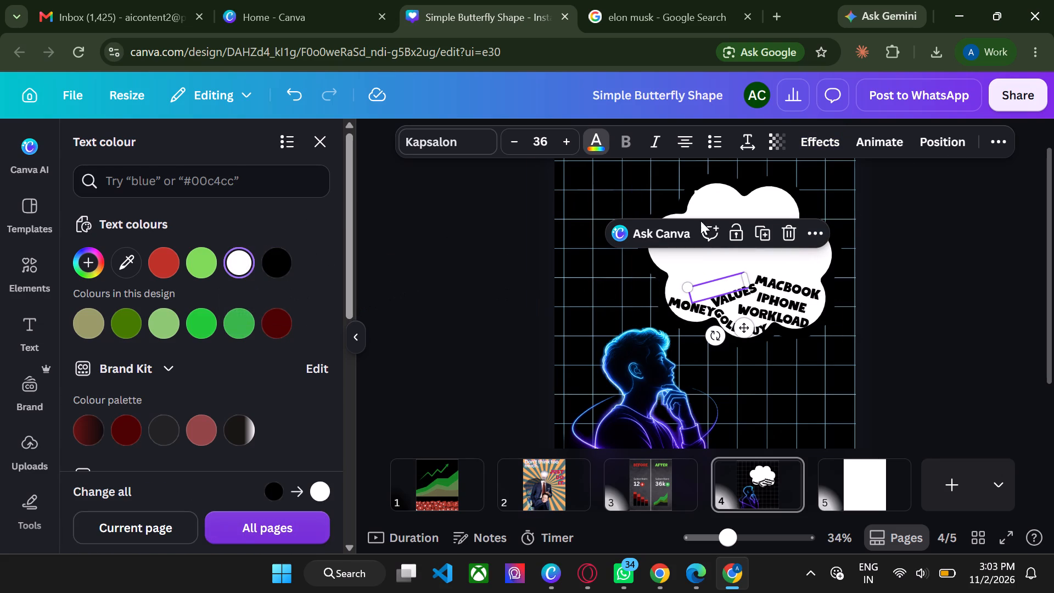
Change the text colour of MACBOOK, VALUES, MONEY, GOLD BUY, WORKLOAD and IPHONE to white (#ffffff).
left_click(799, 284)
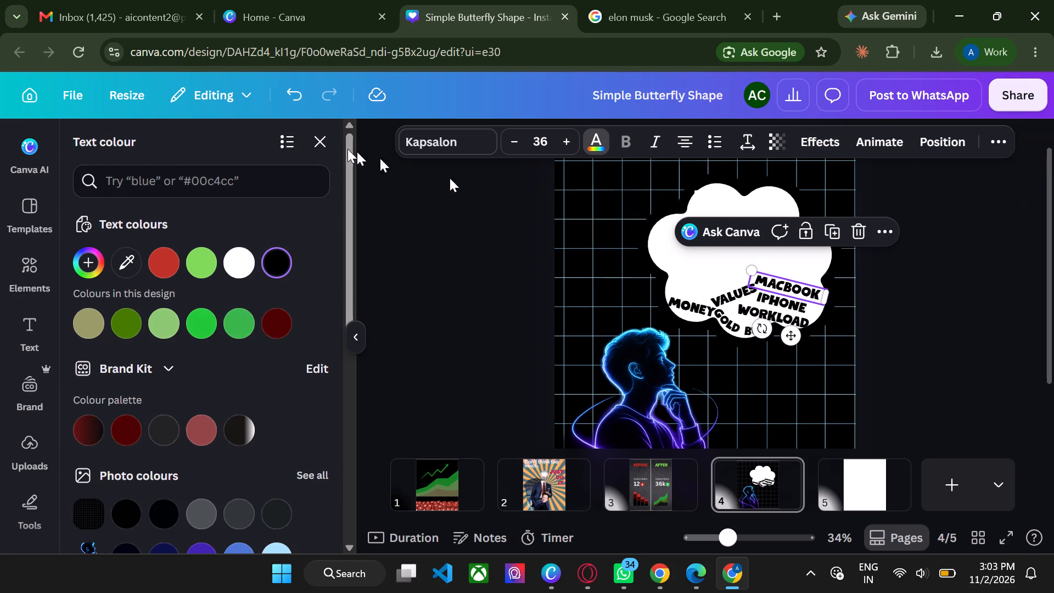
left_click(244, 258)
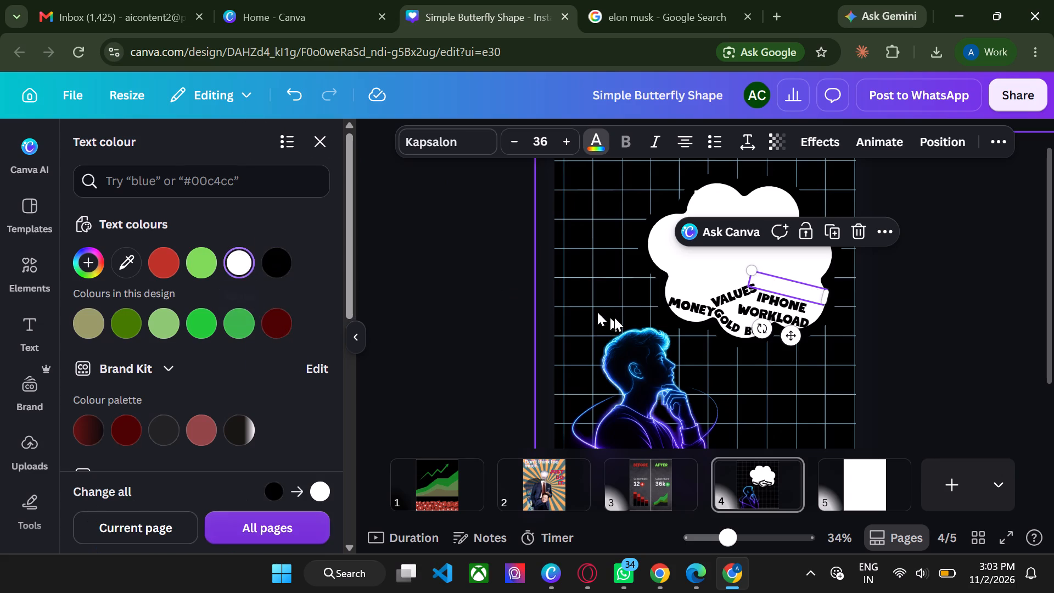
left_click(726, 303)
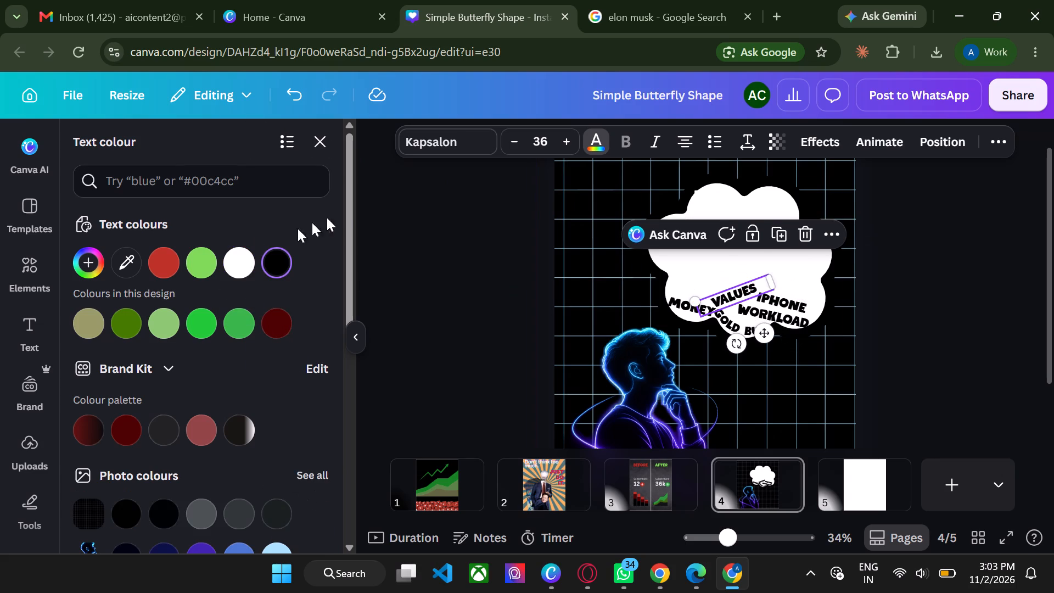
left_click(232, 257)
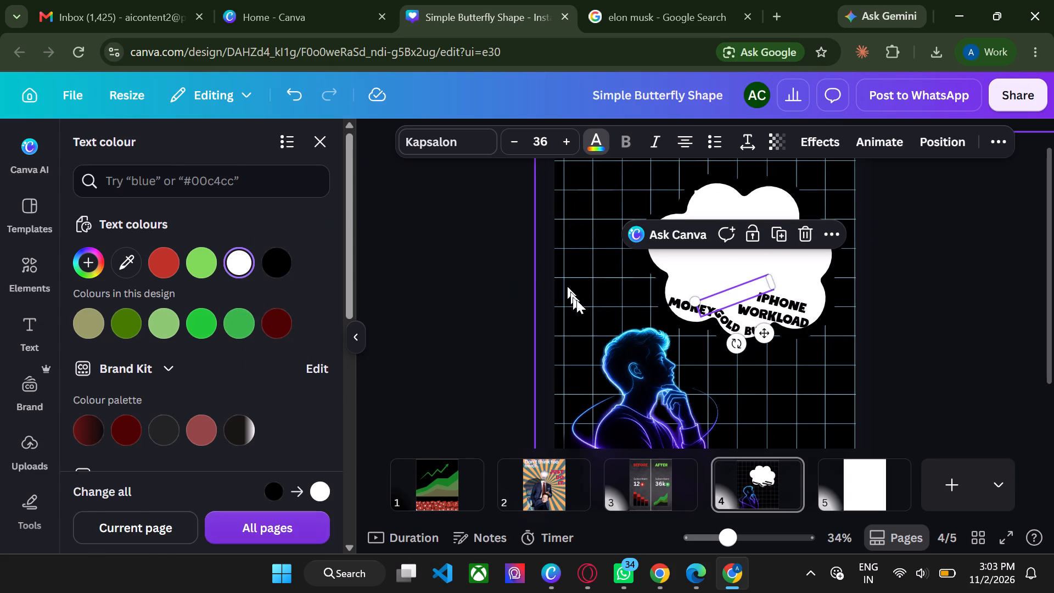
left_click(675, 305)
left_click(245, 253)
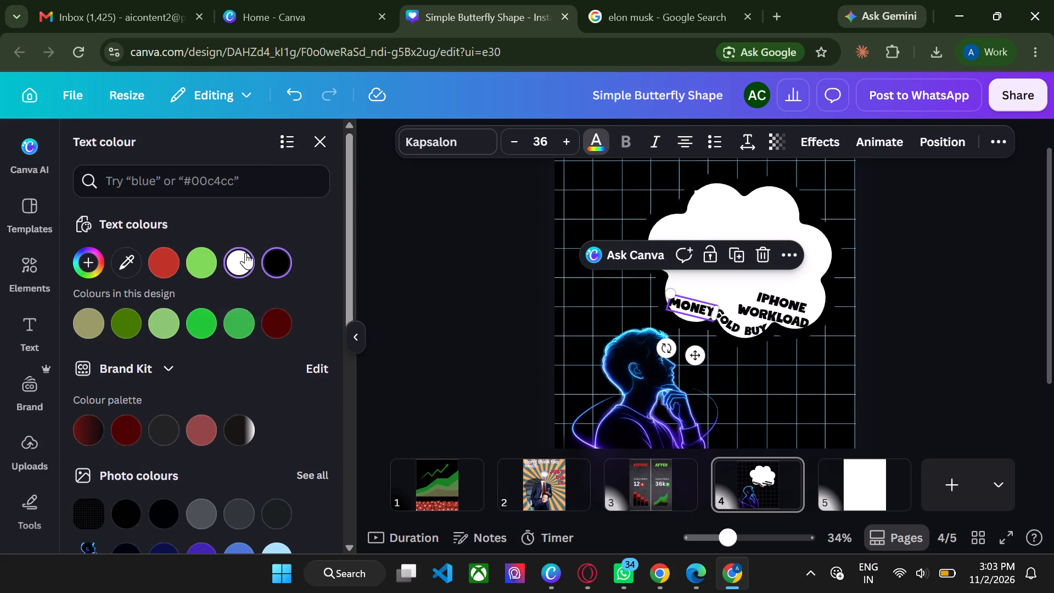
left_click(739, 321)
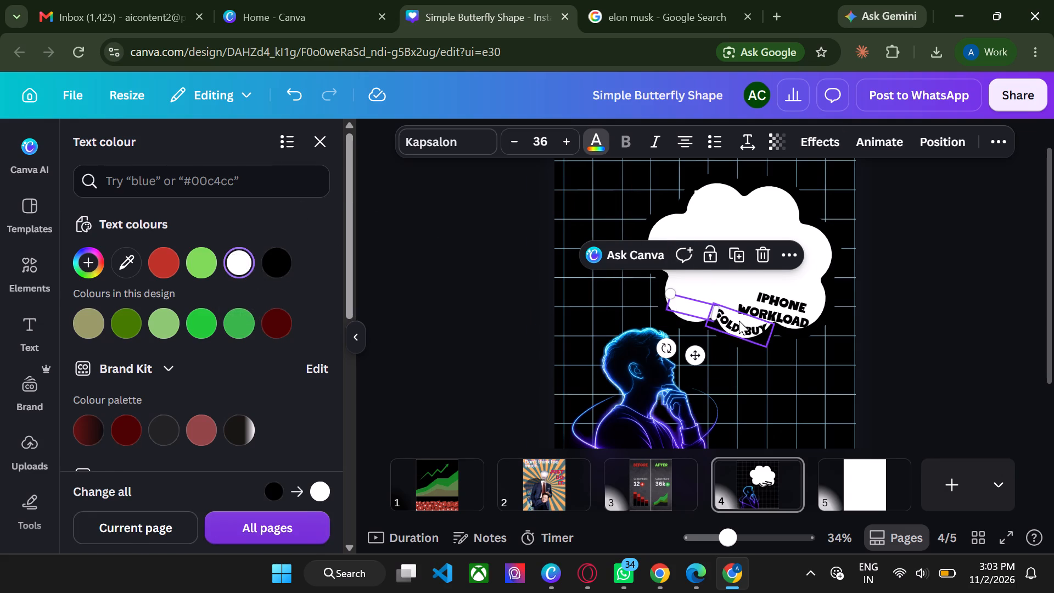
left_click(233, 252)
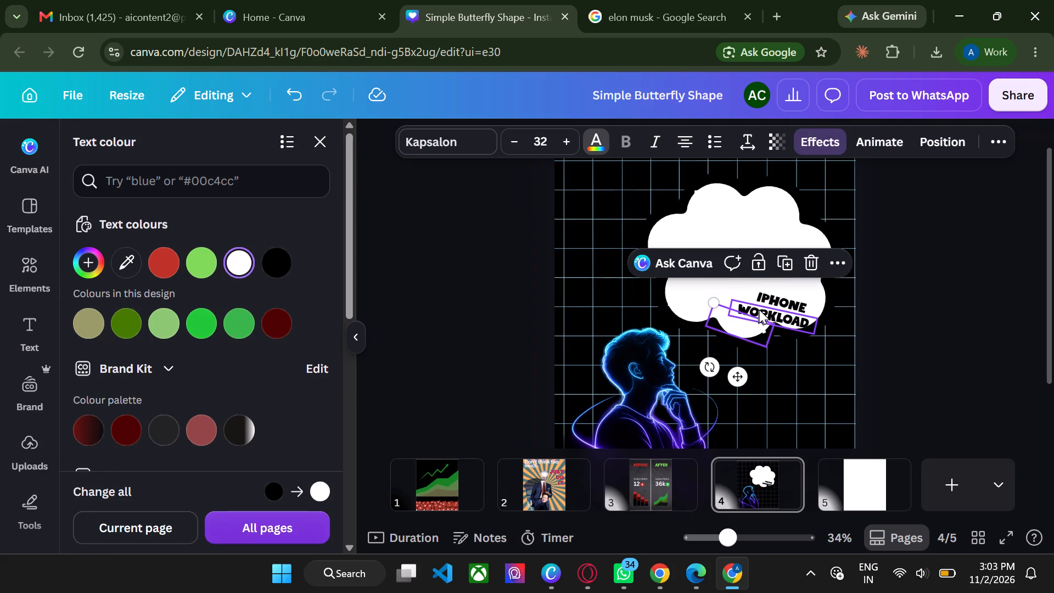
left_click(759, 310)
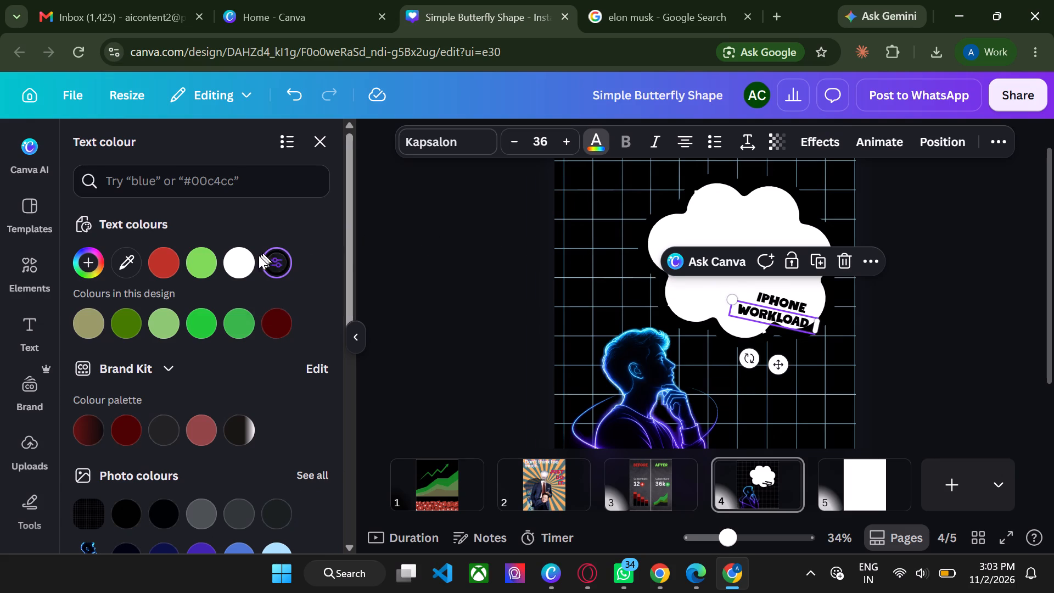
left_click(246, 258)
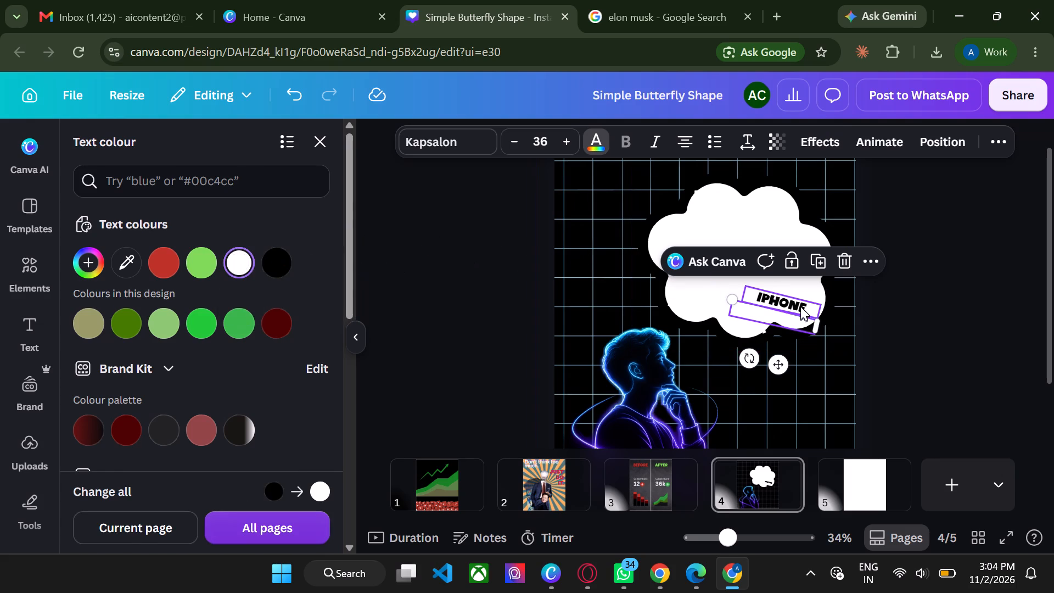
left_click(800, 306)
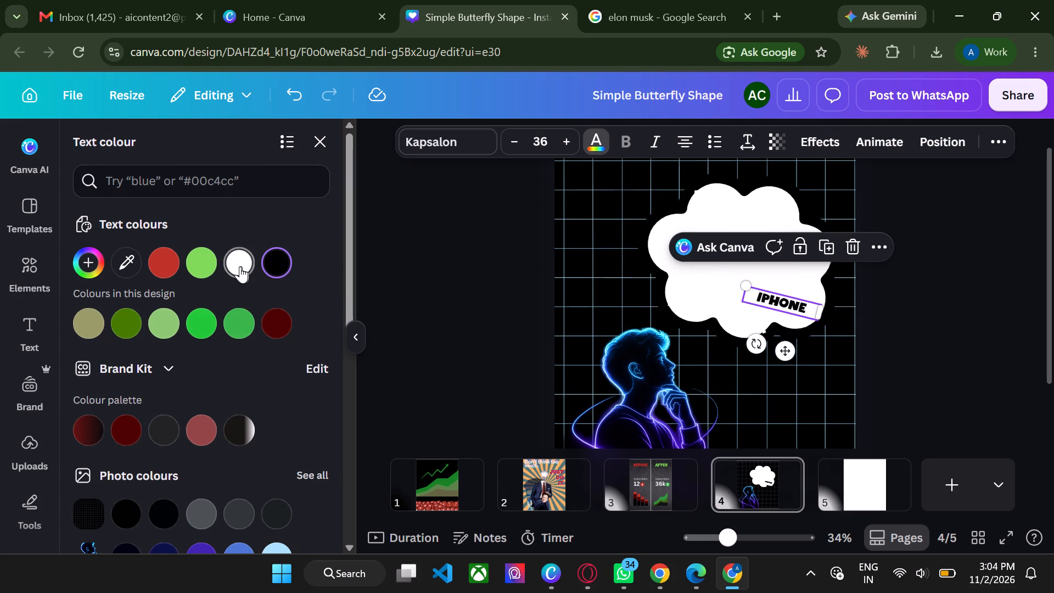
left_click(240, 266)
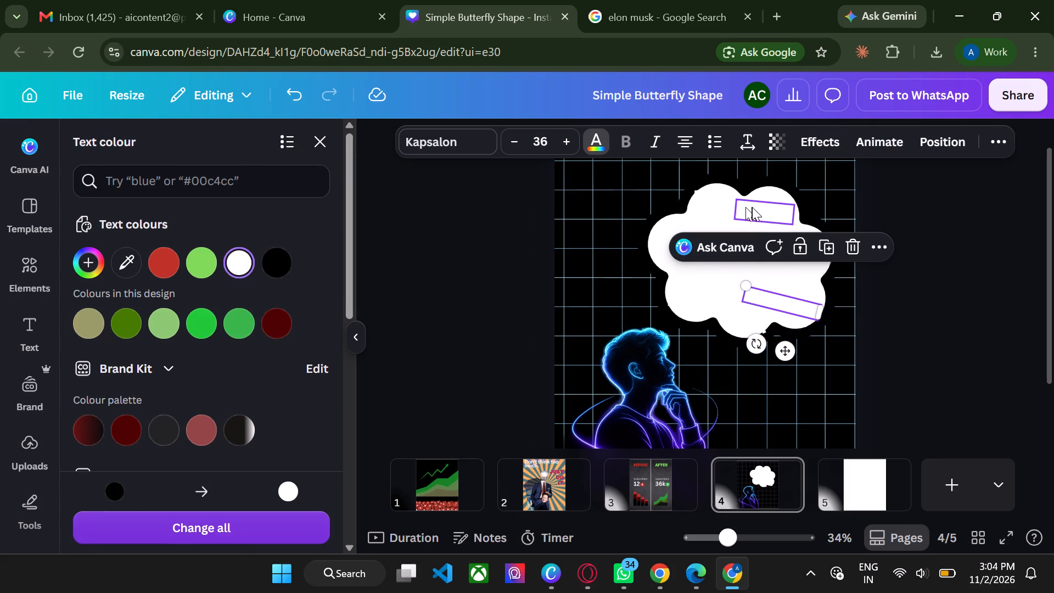
Delete the white cloud shape behind the words on page 4.
left_click(784, 193)
key("BackSpace")
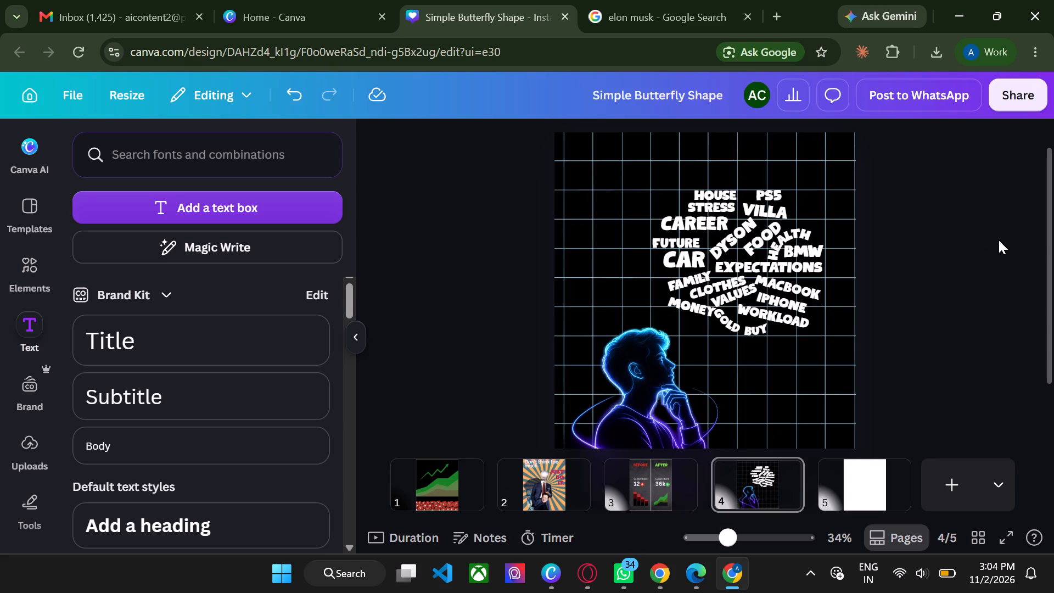
Search the elements library for CLOUD DOT and show all of the matching graphics.
scroll(25, 245, "up", 1)
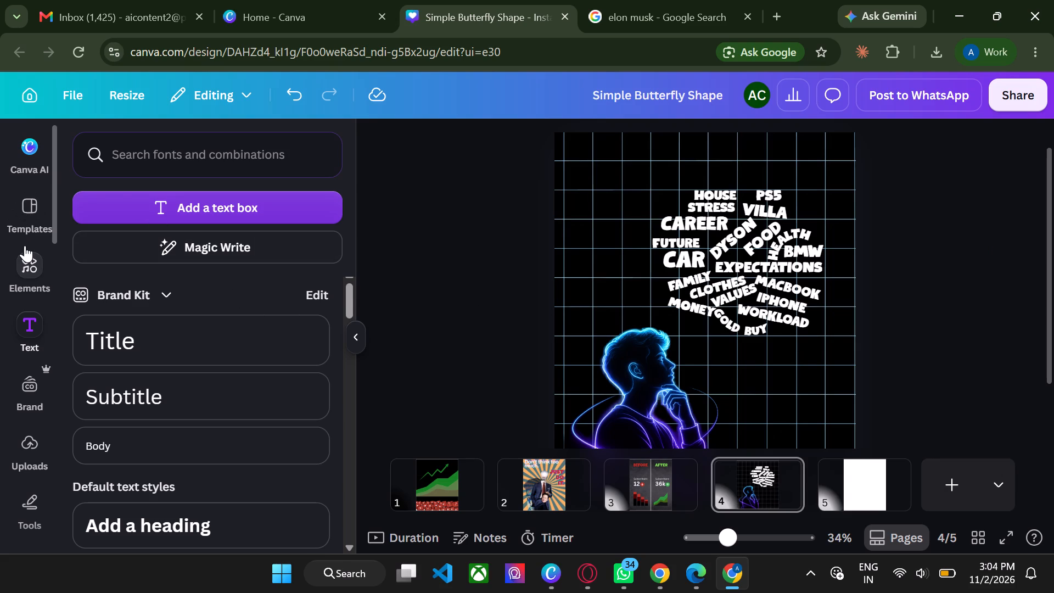
left_click(23, 262)
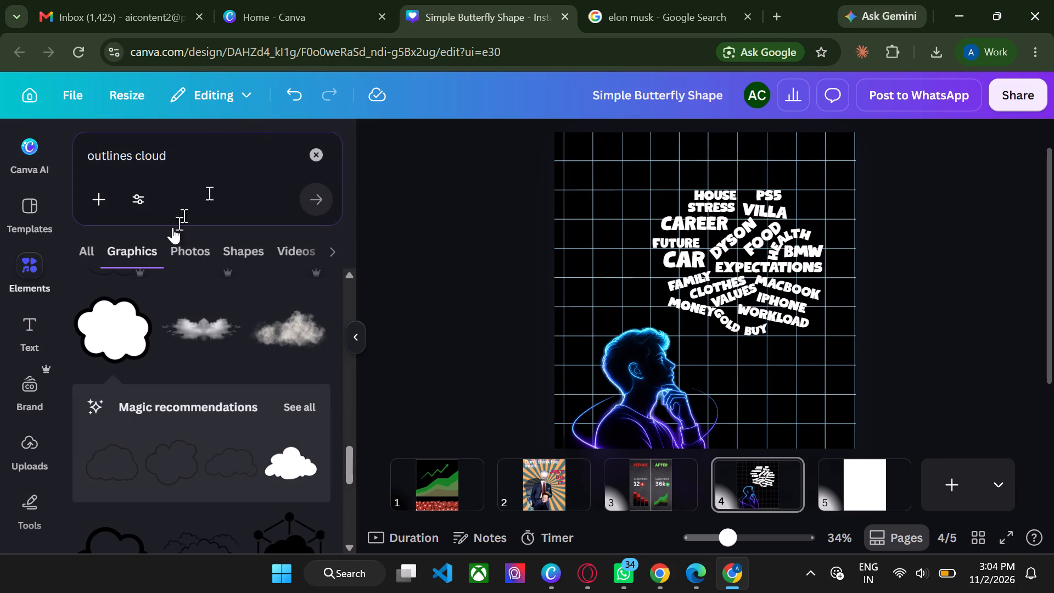
left_click(315, 152)
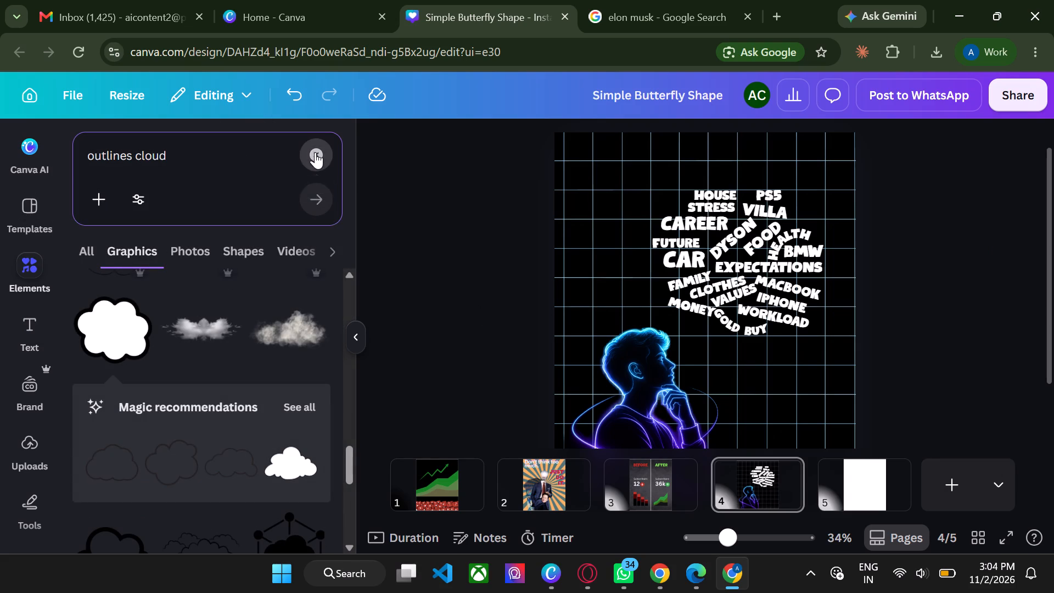
type("CLOUD DOT")
key("Return")
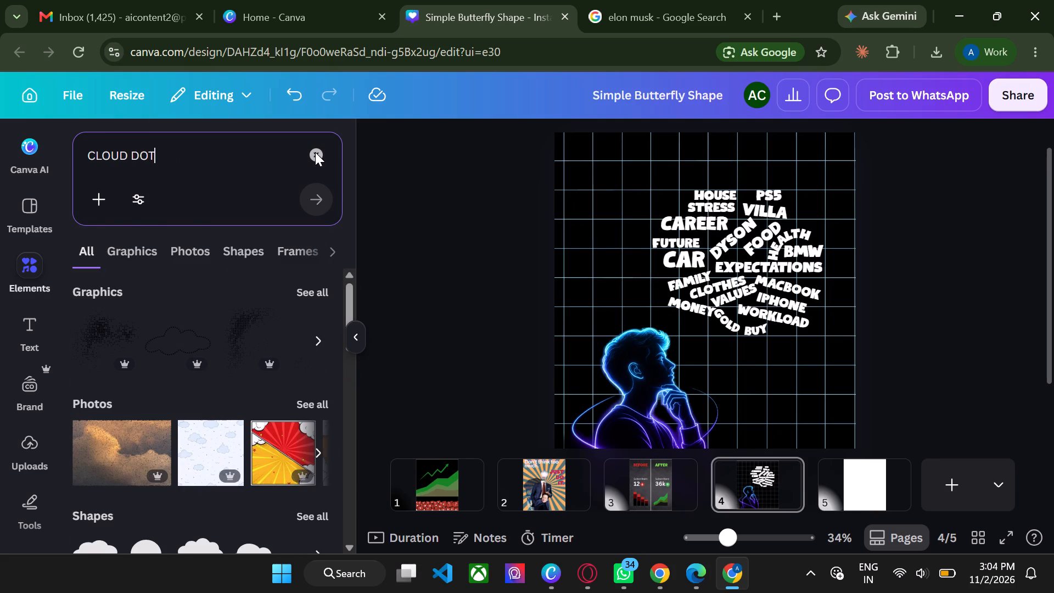
scroll(296, 253, "down", 1)
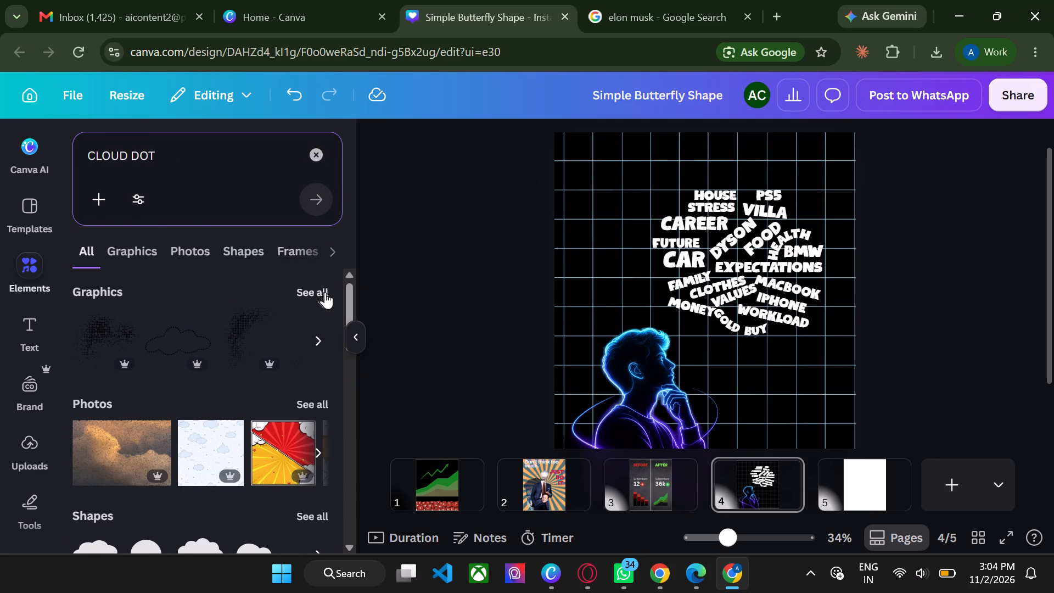
left_click(324, 284)
Look through the CLOUD DOT graphics for a cloud that suits the man's thought cloud.
scroll(214, 332, "down", 1)
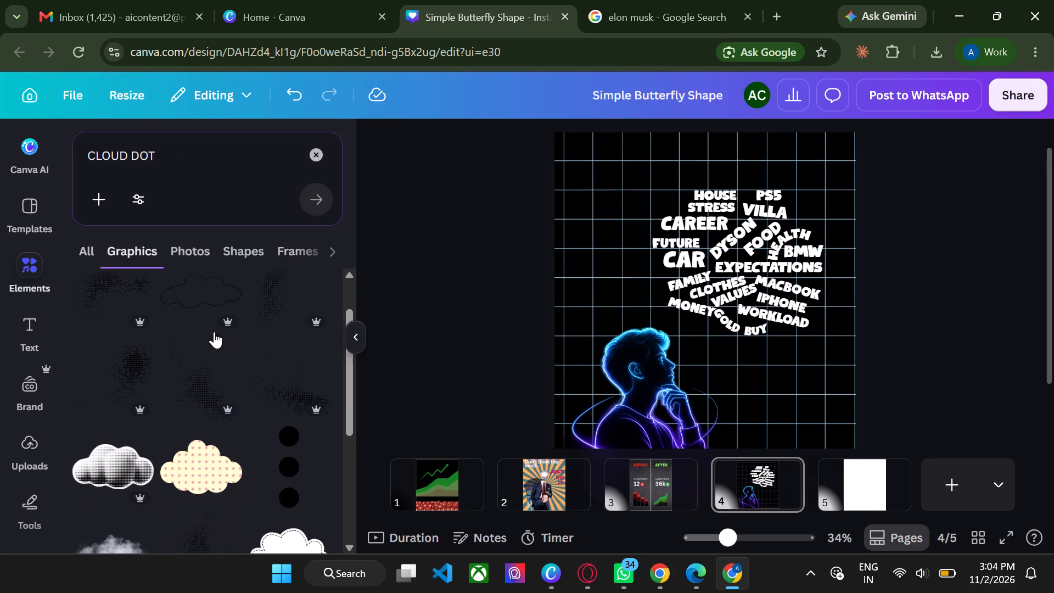
scroll(214, 332, "down", 1)
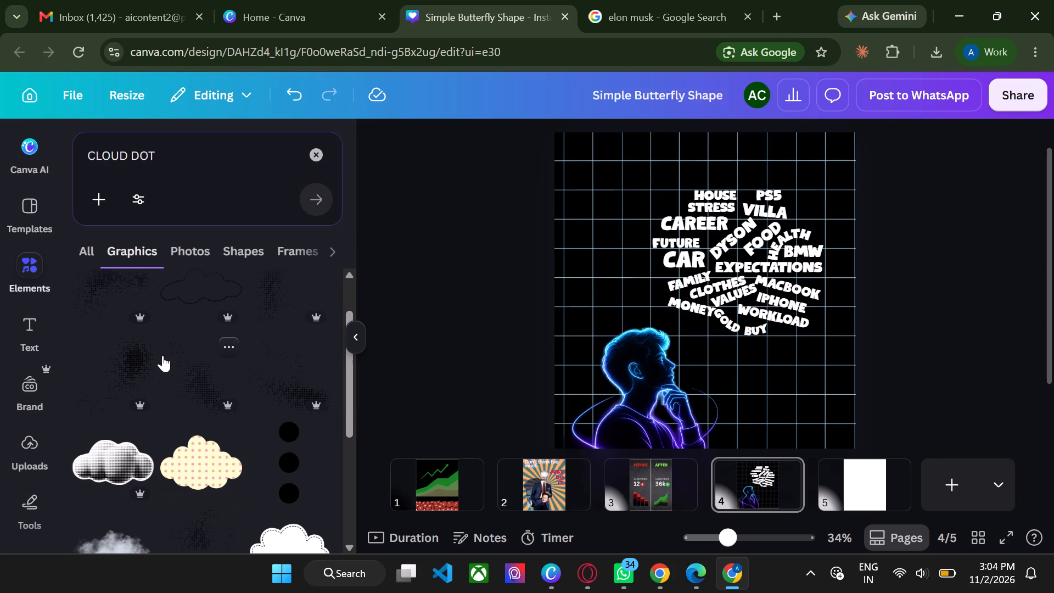
scroll(162, 355, "up", 2)
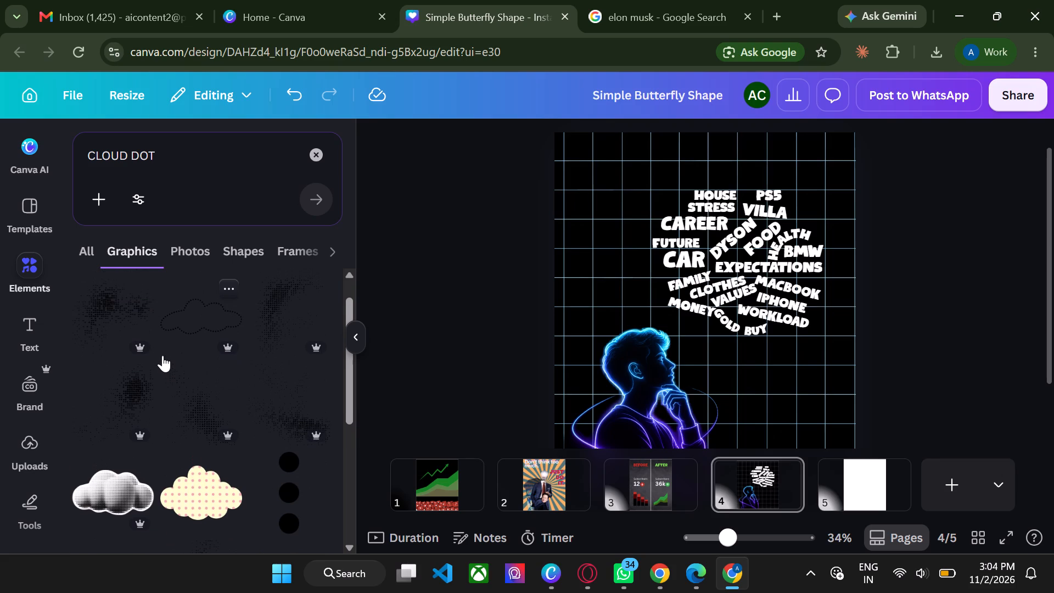
scroll(149, 477, "down", 1)
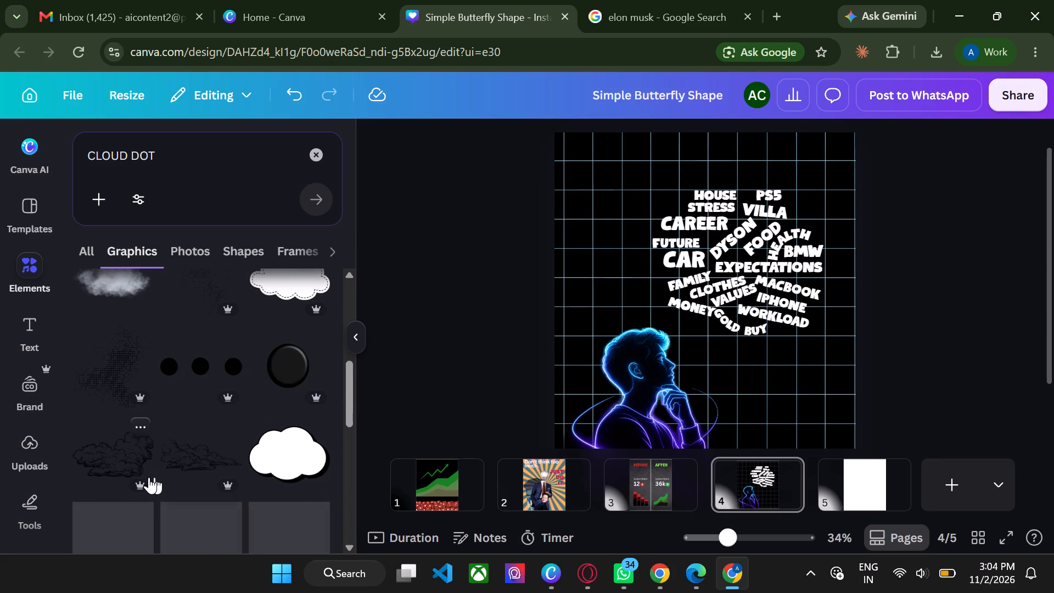
scroll(149, 477, "down", 3)
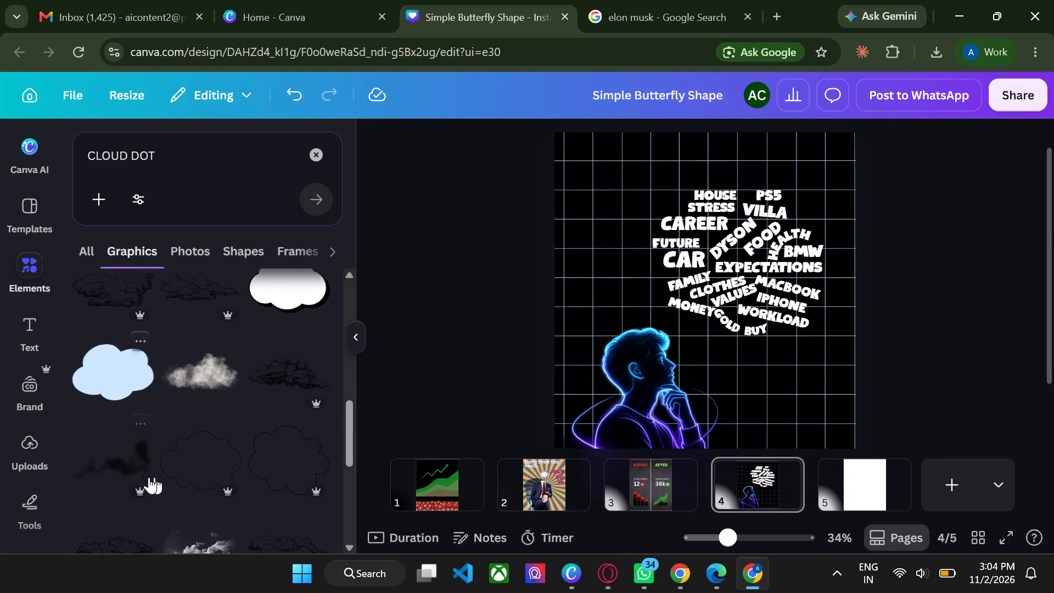
scroll(149, 477, "down", 1)
scroll(149, 477, "up", 5)
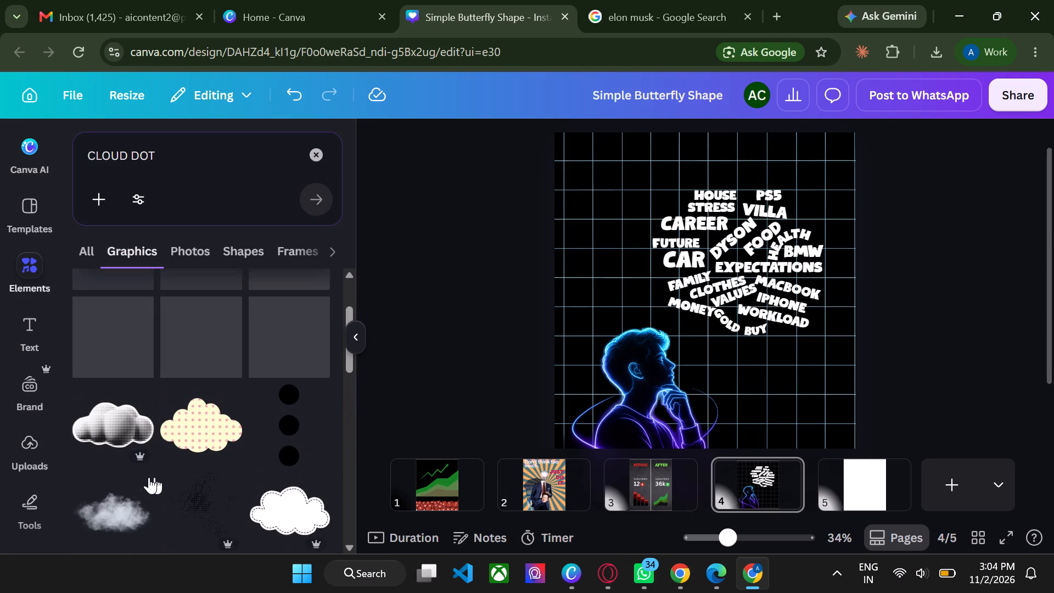
scroll(177, 458, "down", 2)
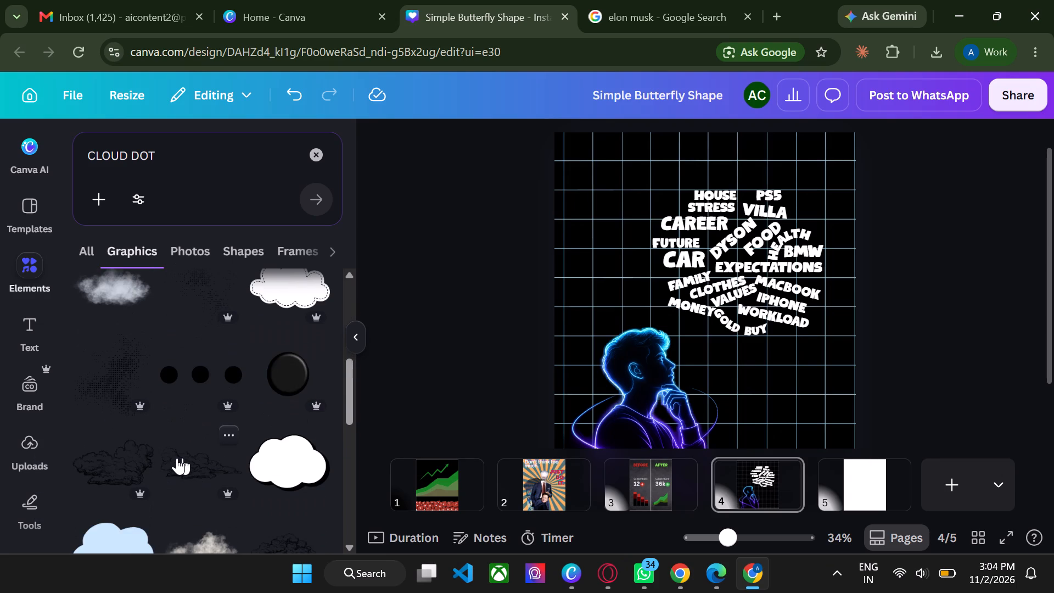
scroll(177, 458, "down", 7)
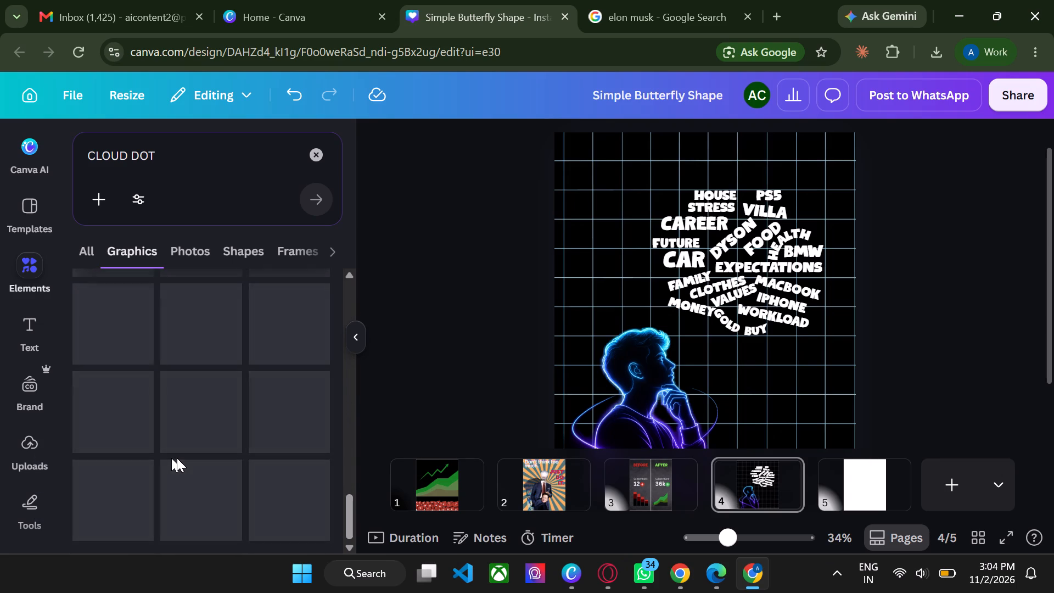
scroll(177, 458, "down", 4)
scroll(177, 458, "up", 1)
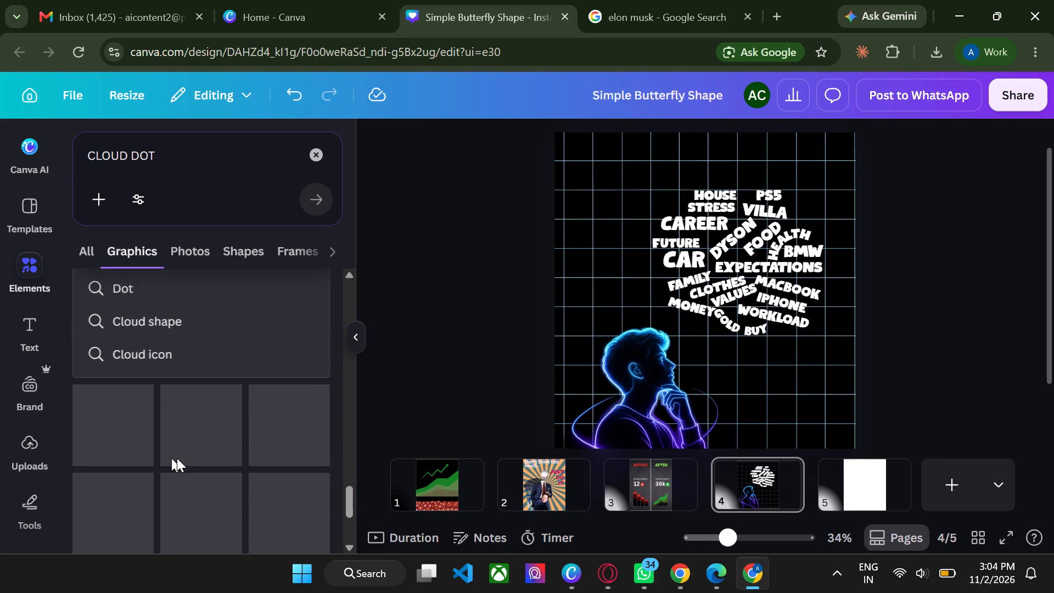
scroll(177, 458, "up", 1)
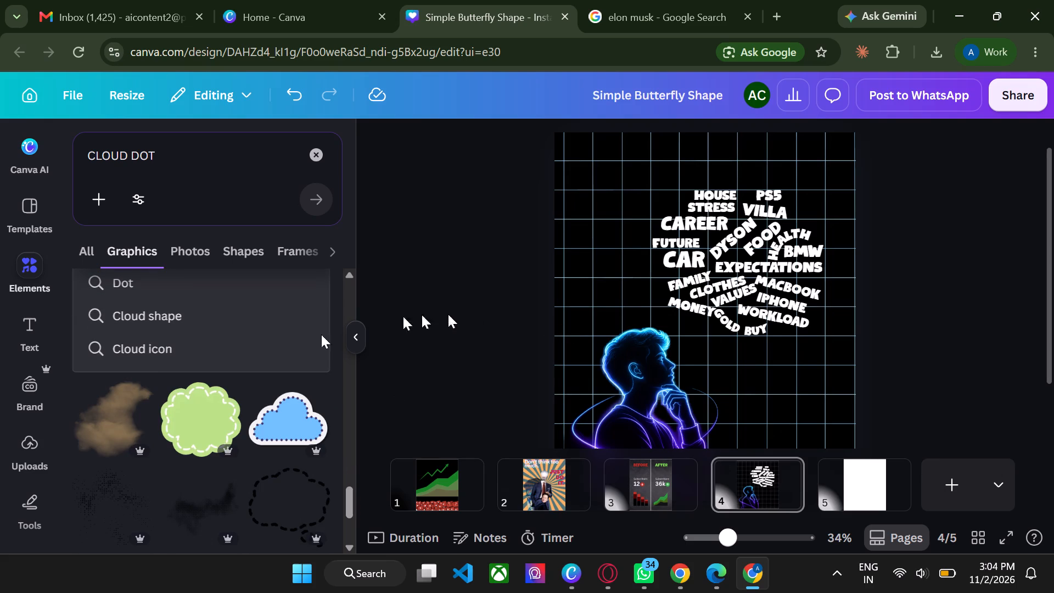
scroll(169, 405, "up", 4)
scroll(169, 405, "down", 3)
scroll(169, 405, "up", 1)
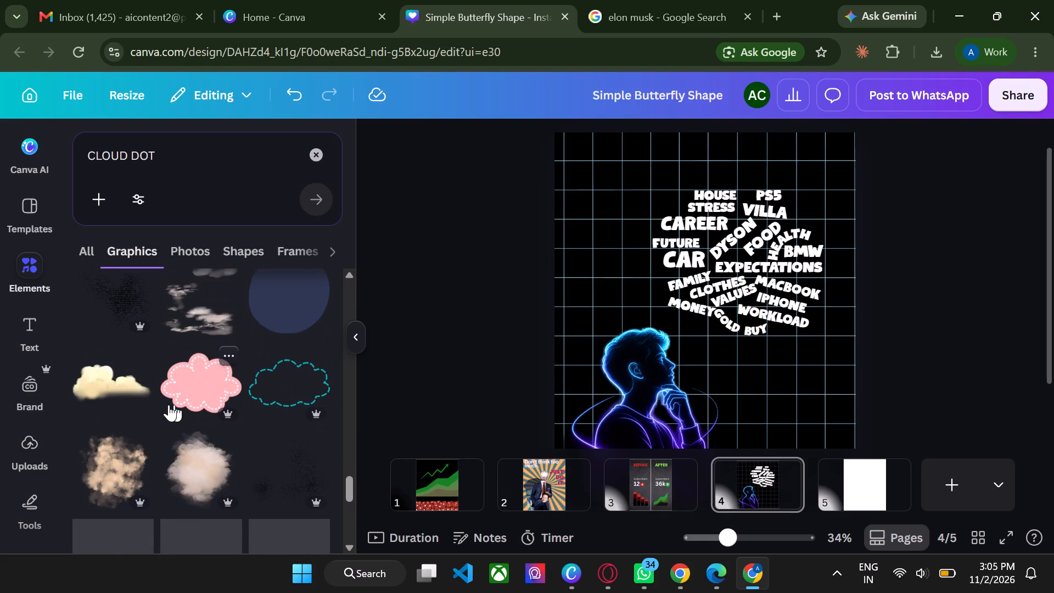
scroll(169, 405, "down", 4)
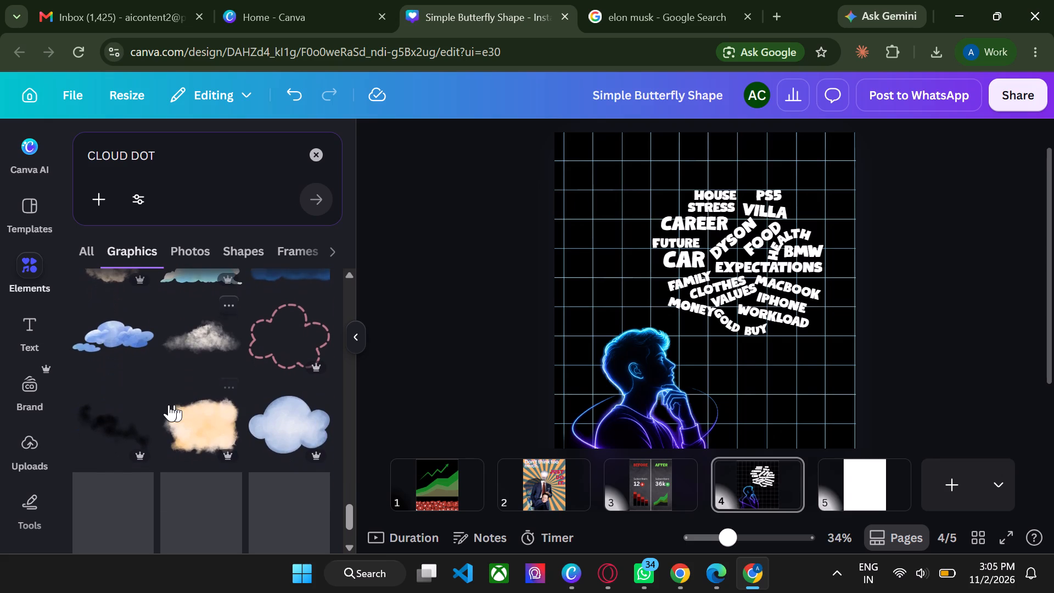
scroll(169, 405, "down", 10)
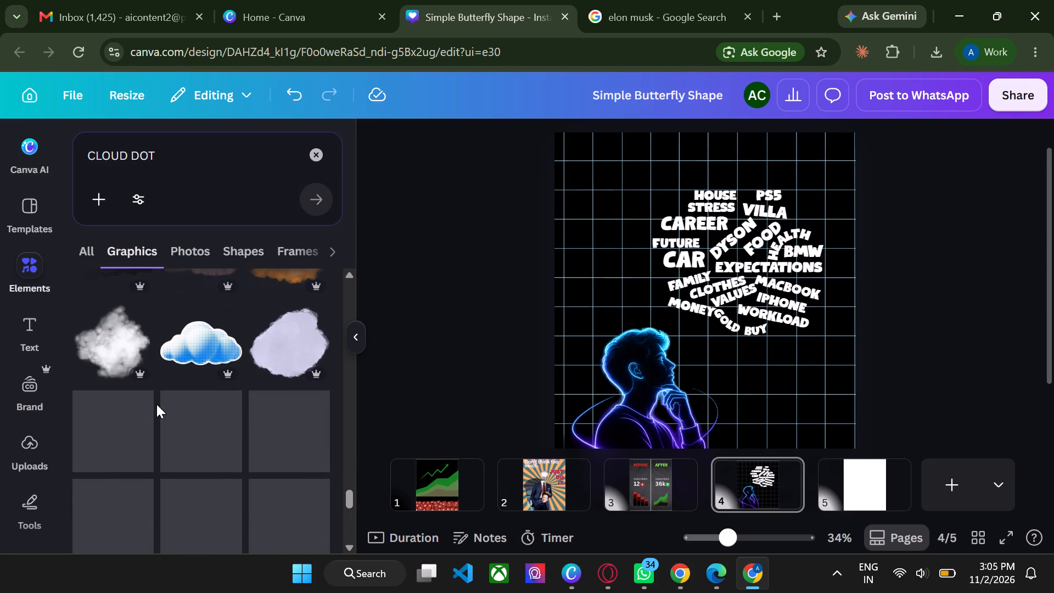
Check the shape and photo results for CLOUD DOT, and clear the search.
left_click(253, 254)
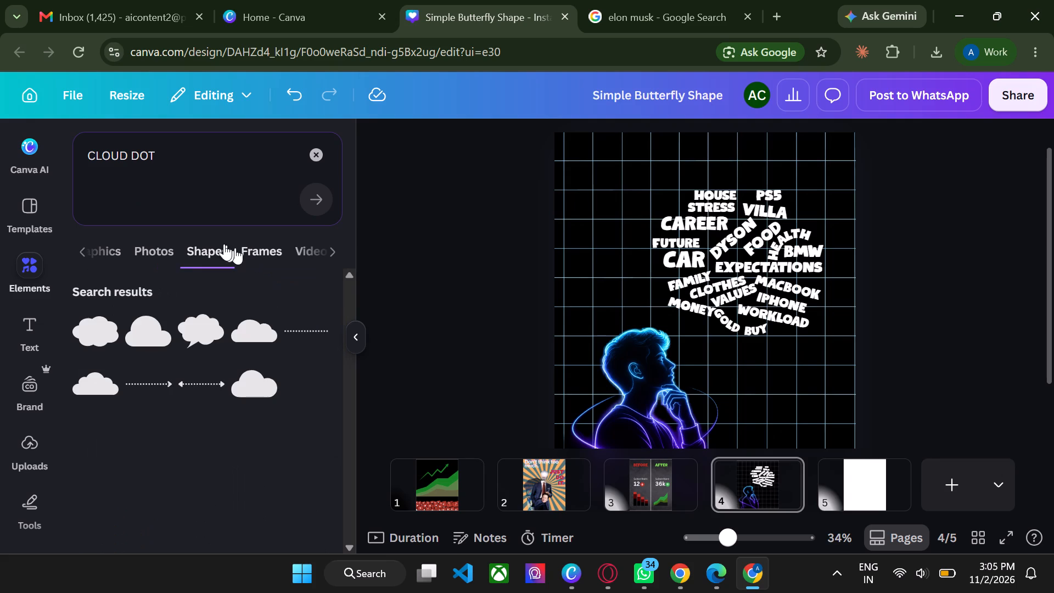
left_click(141, 249)
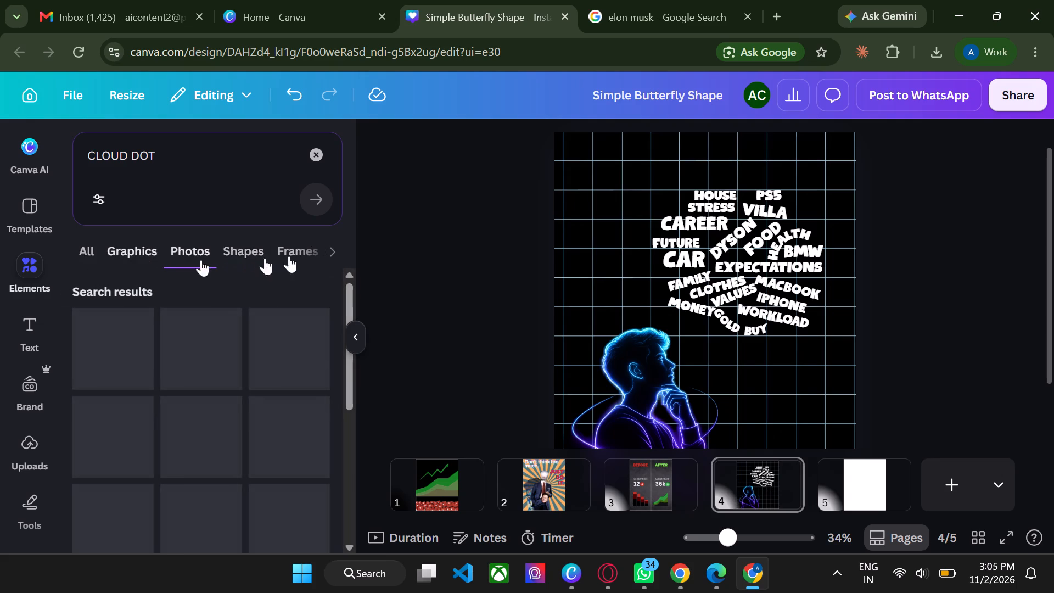
left_click(939, 251)
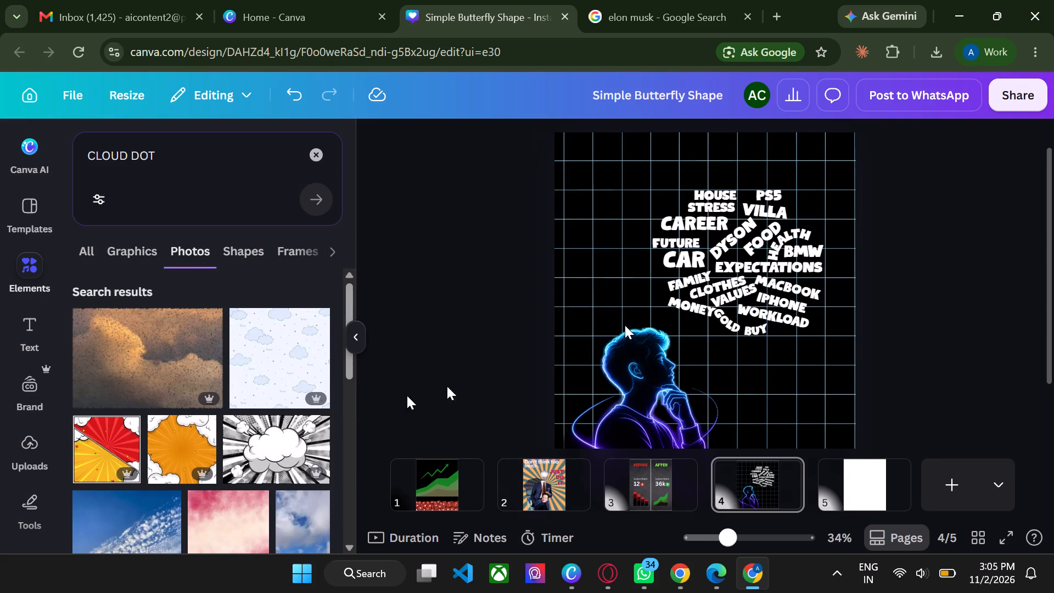
scroll(229, 445, "down", 2)
double_click(474, 292)
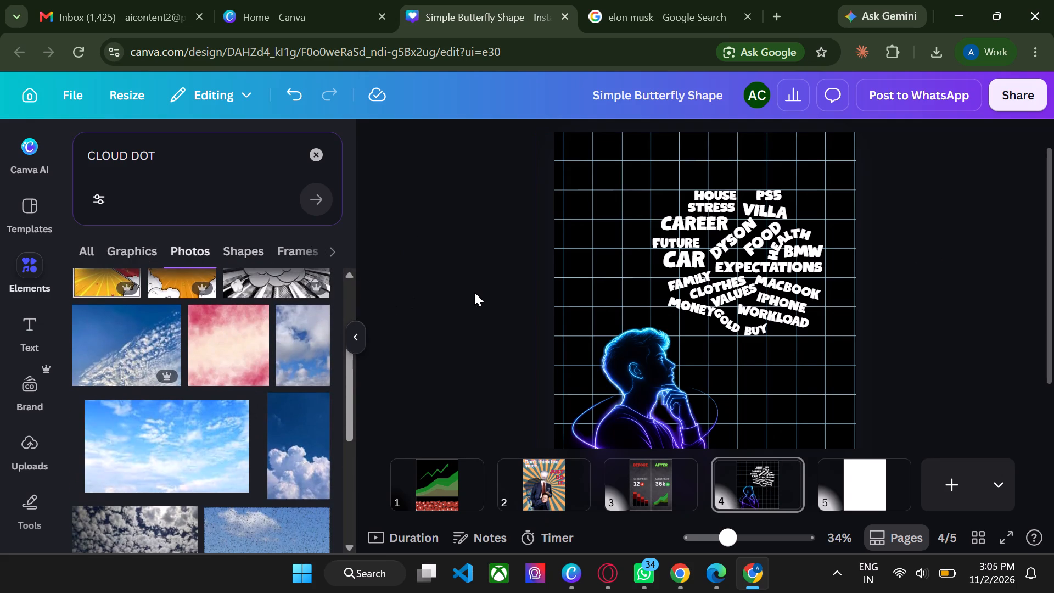
left_click(328, 153)
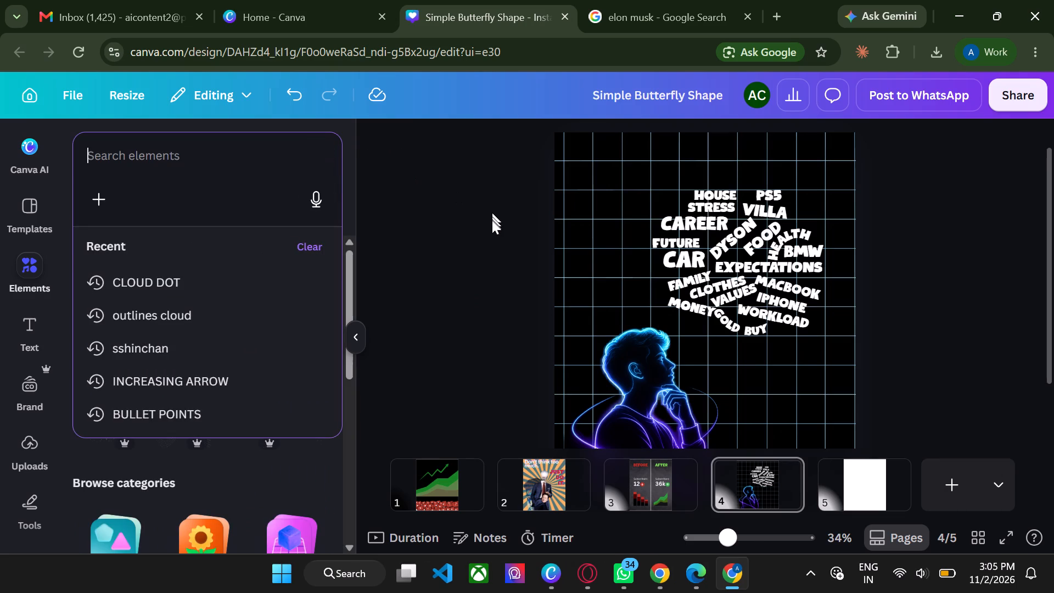
left_click(492, 224)
Add the recently used black-outlined white cloud, shrink it to a small puff, and place it between the words and the man's head.
scroll(944, 234, "down", 1)
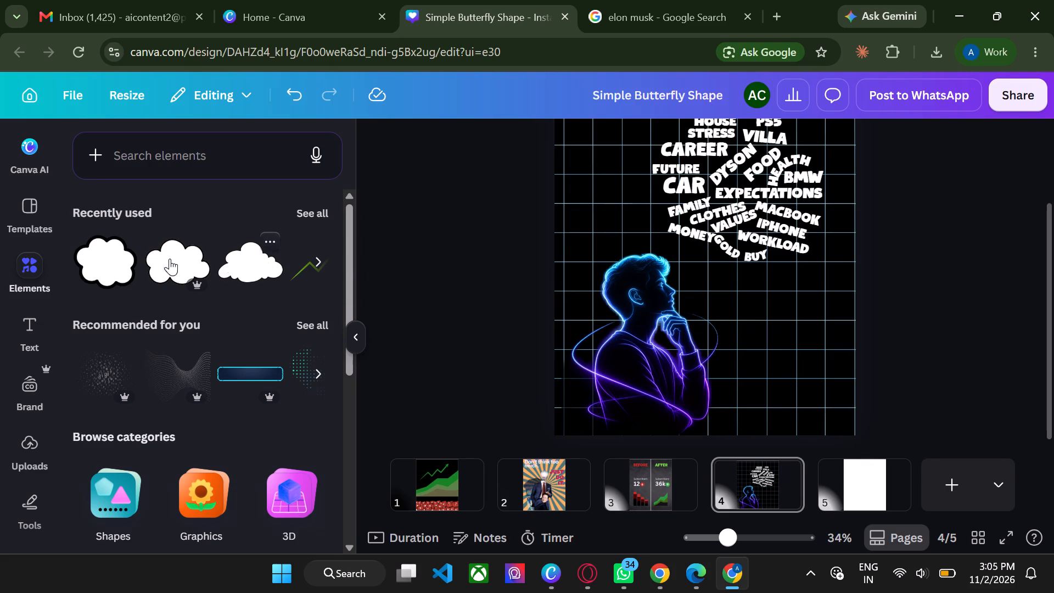
left_click(128, 260)
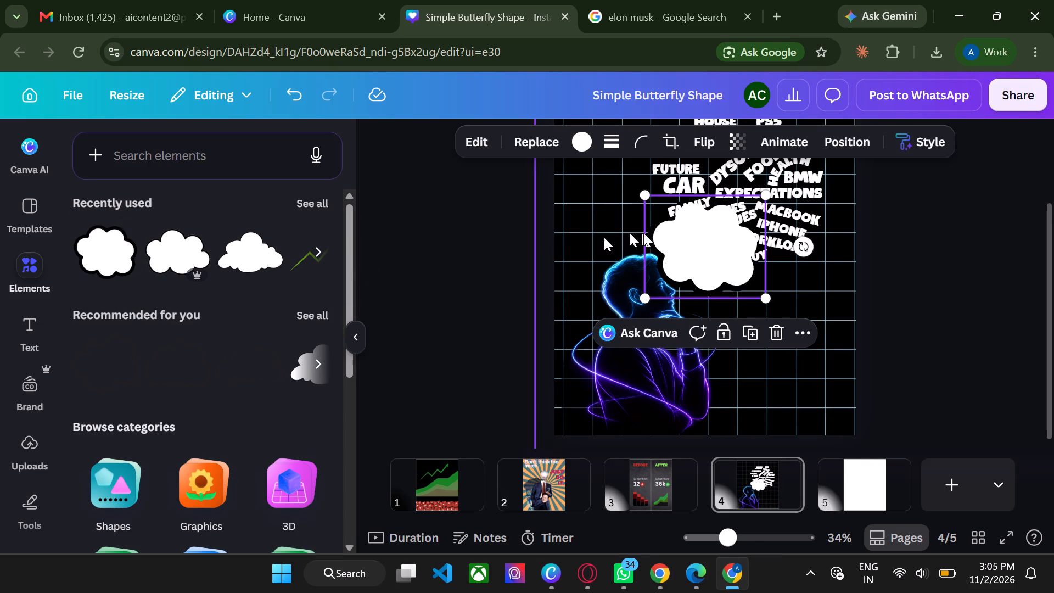
left_click_drag(765, 193, 670, 296)
left_click_drag(663, 336, 711, 306)
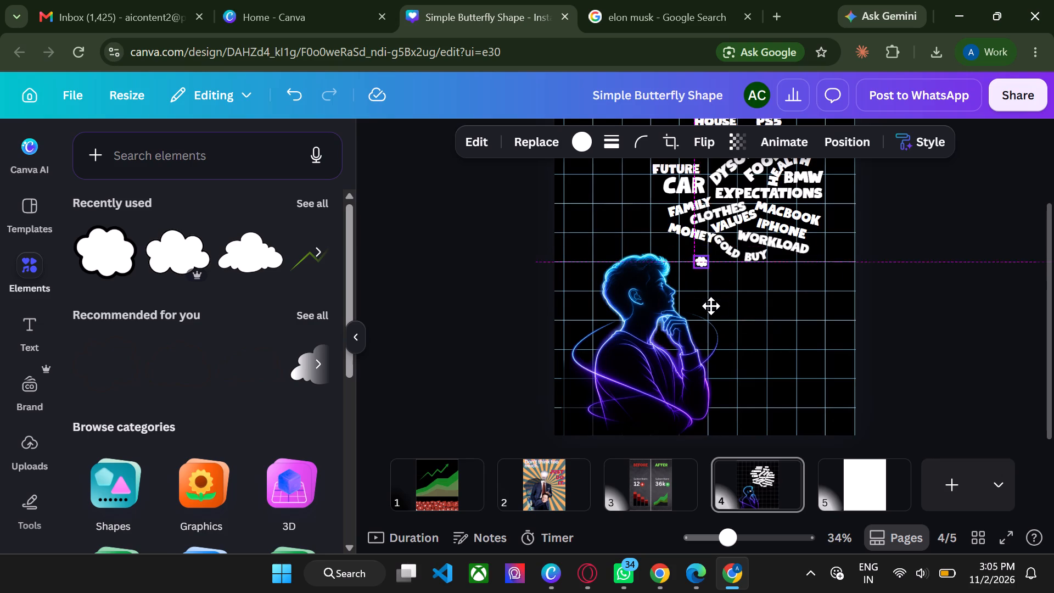
left_click_drag(697, 269, 679, 272)
Duplicate the small cloud just below and beside the first, and shrink the copy to about 61 × 52.
left_click(694, 268)
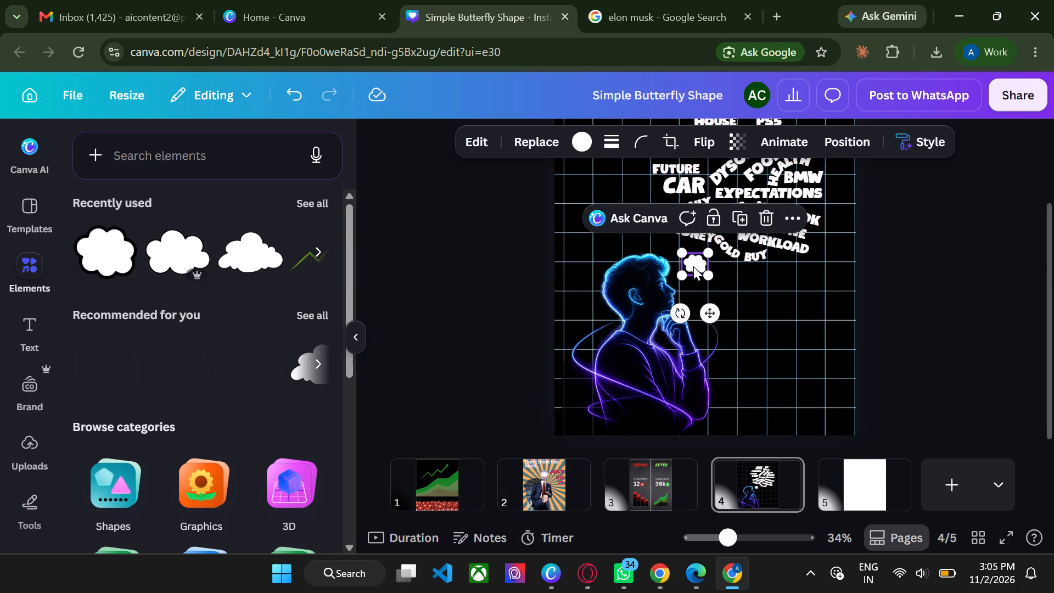
left_click_drag(693, 266, 705, 280, "alt")
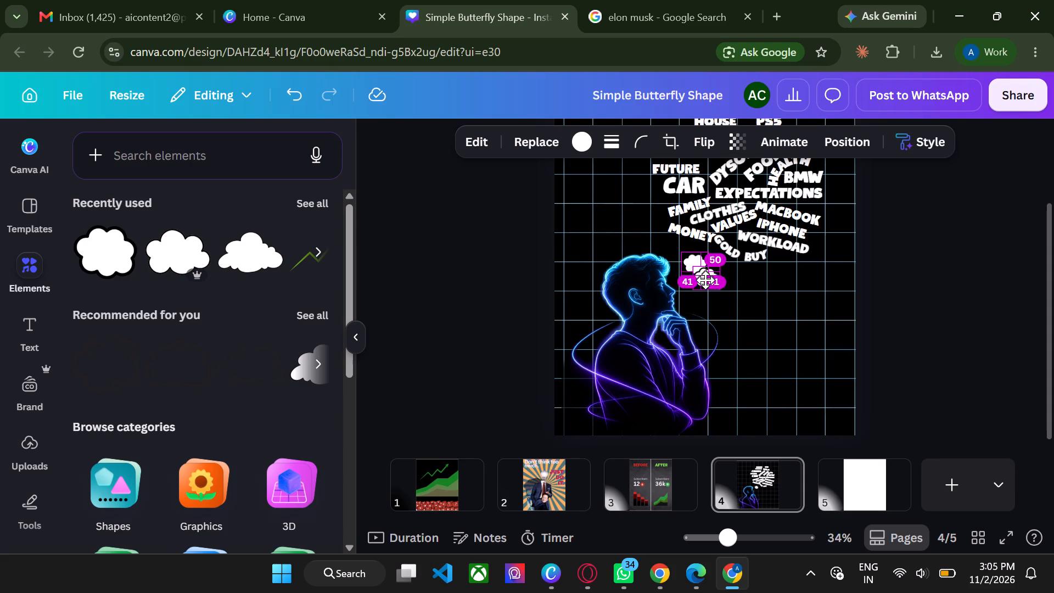
left_click_drag(705, 280, 709, 287, "alt")
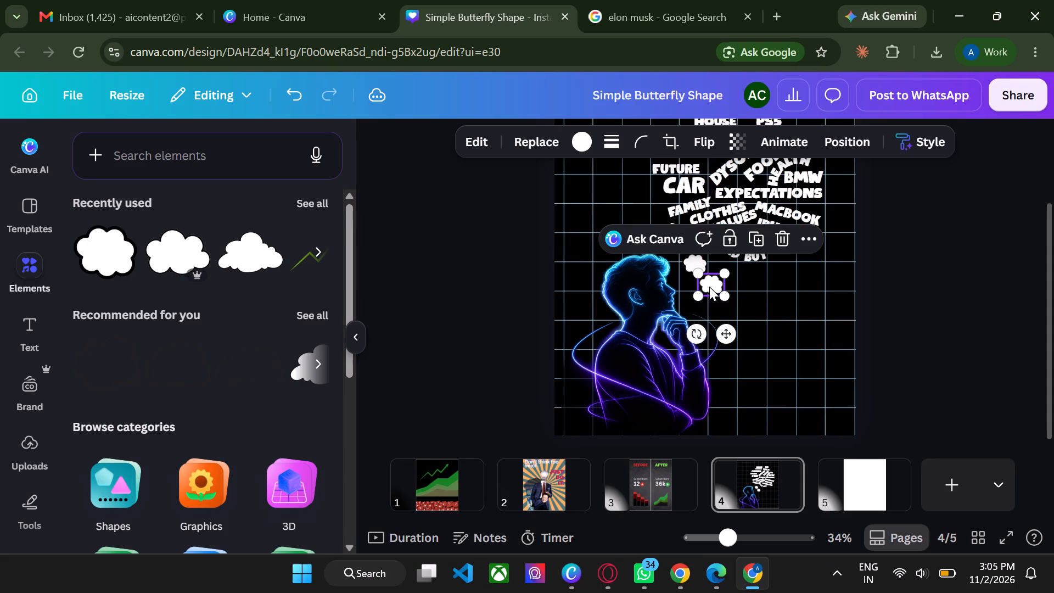
left_click_drag(721, 274, 711, 280)
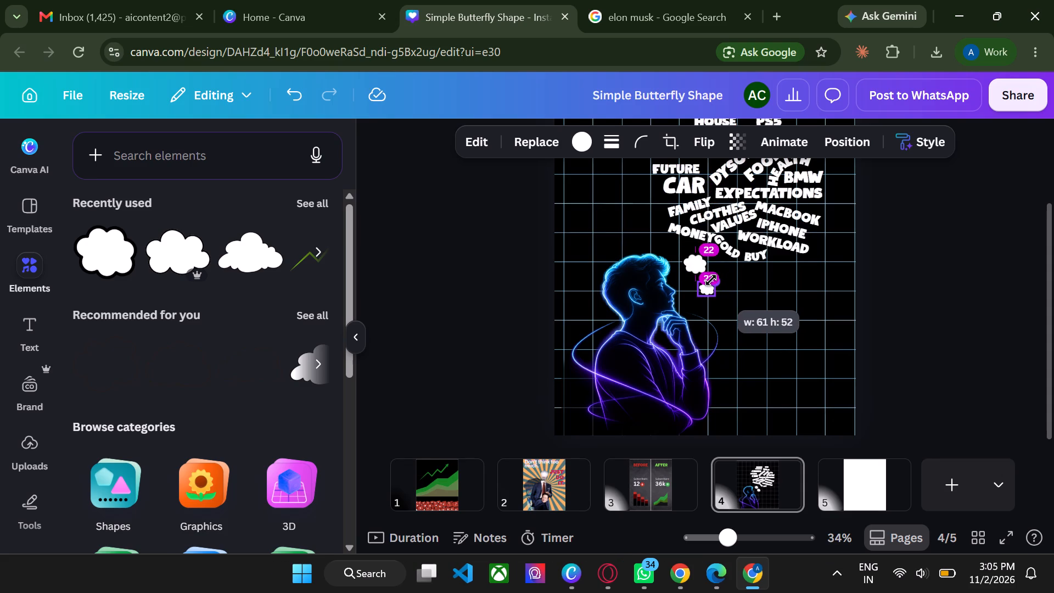
left_click_drag(711, 280, 711, 281)
Duplicate the second cloud down toward the man's face and shrink the copy into the smallest puff of the thought trail.
left_click(703, 286)
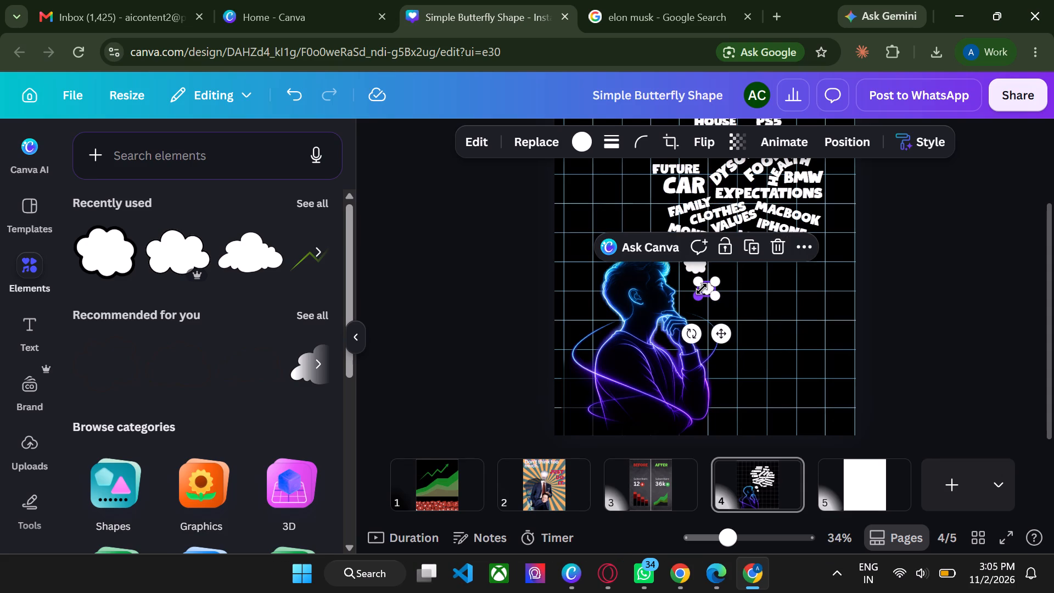
left_click_drag(705, 292, 700, 296)
left_click_drag(700, 296, 693, 306)
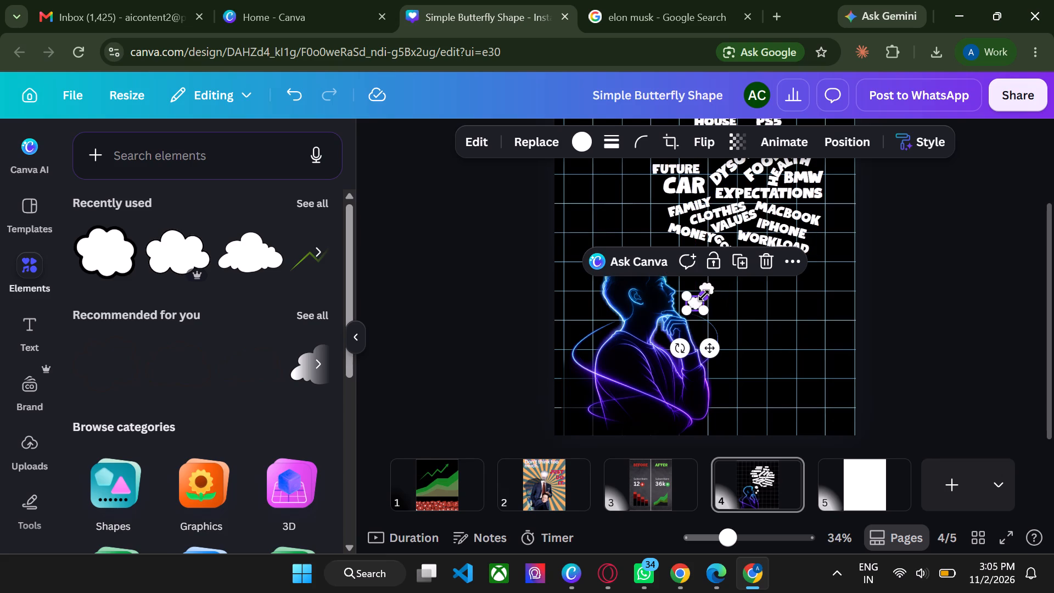
left_click_drag(704, 295, 695, 303)
left_click(908, 283)
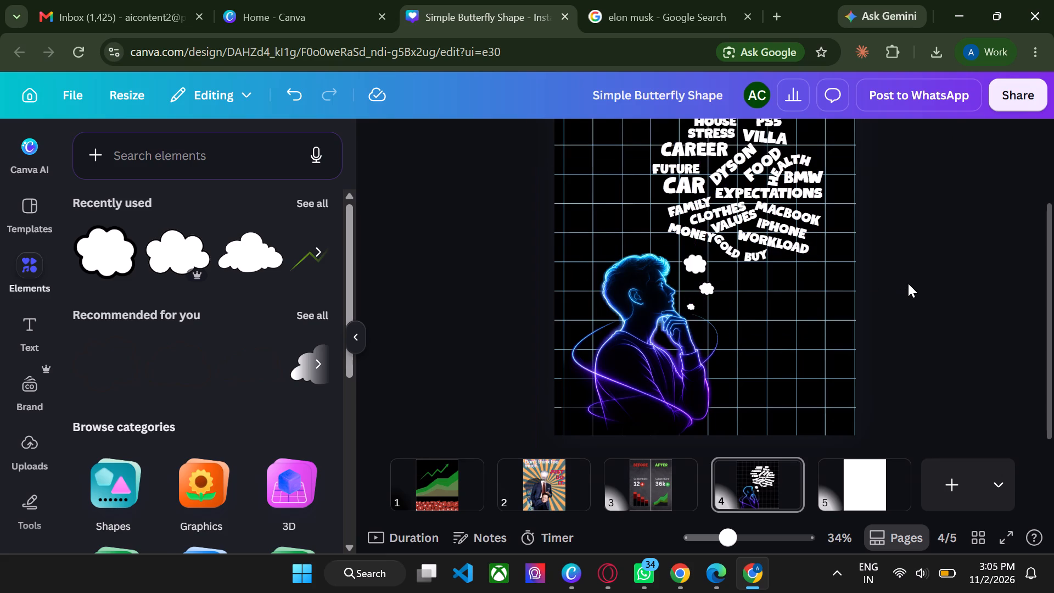
Nudge the three thought-trail cloud puffs slightly upward, closer to the words above the man's head.
left_click(698, 267)
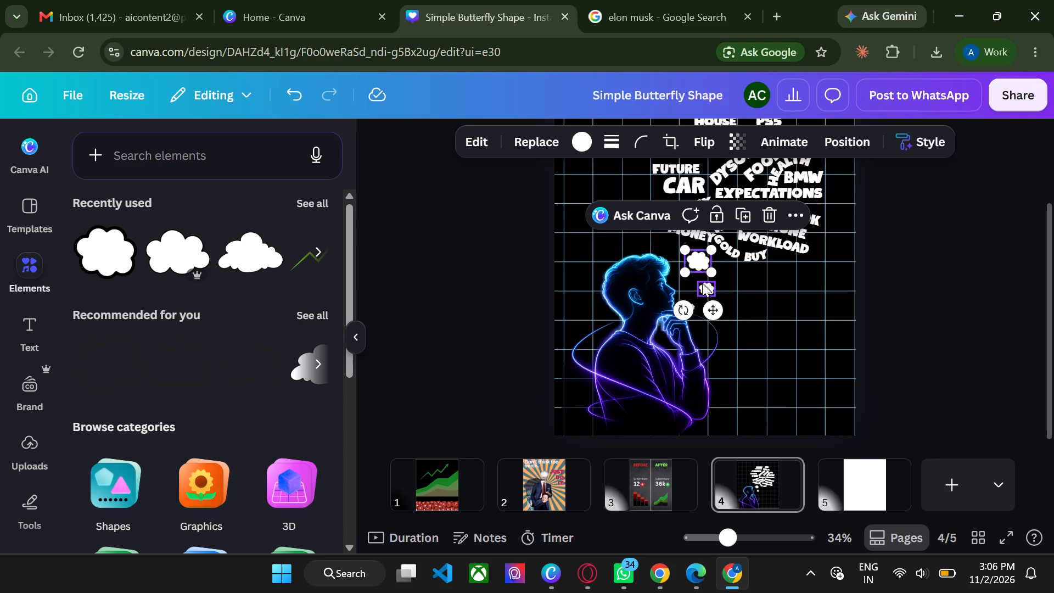
left_click(702, 283)
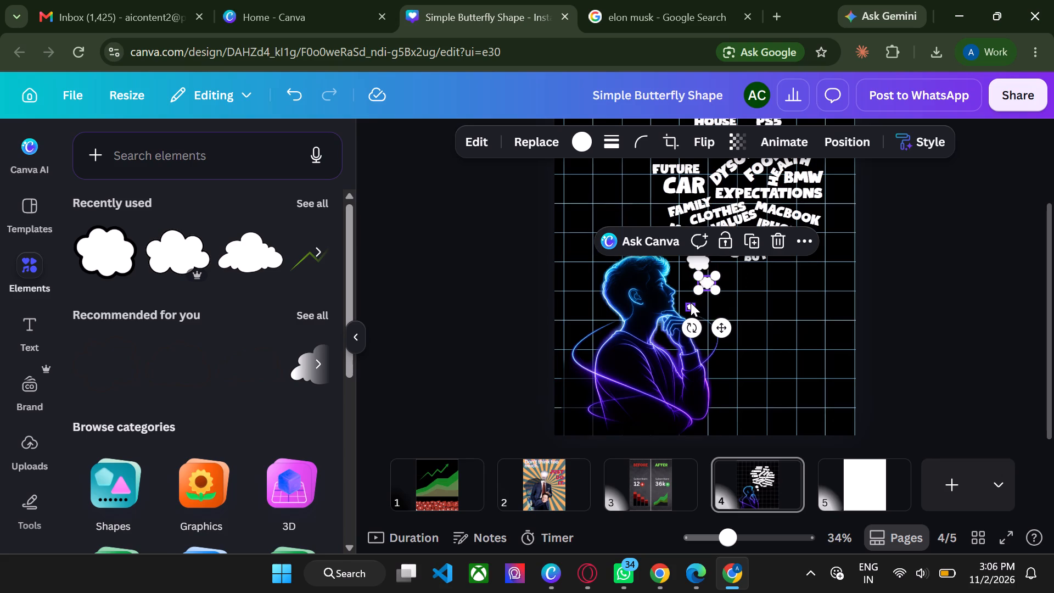
left_click_drag(691, 303, 694, 294)
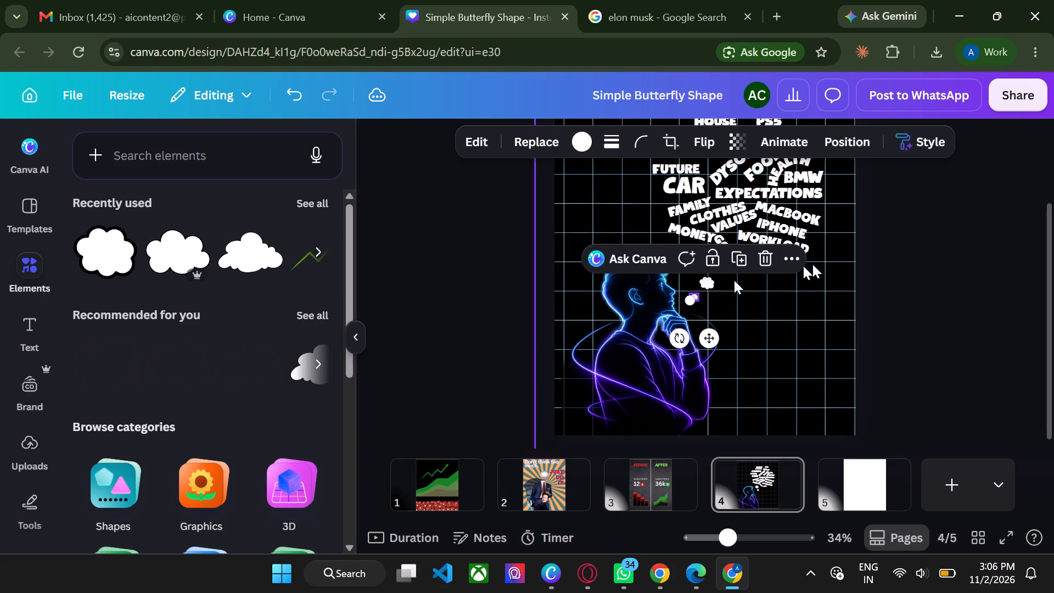
left_click(913, 257)
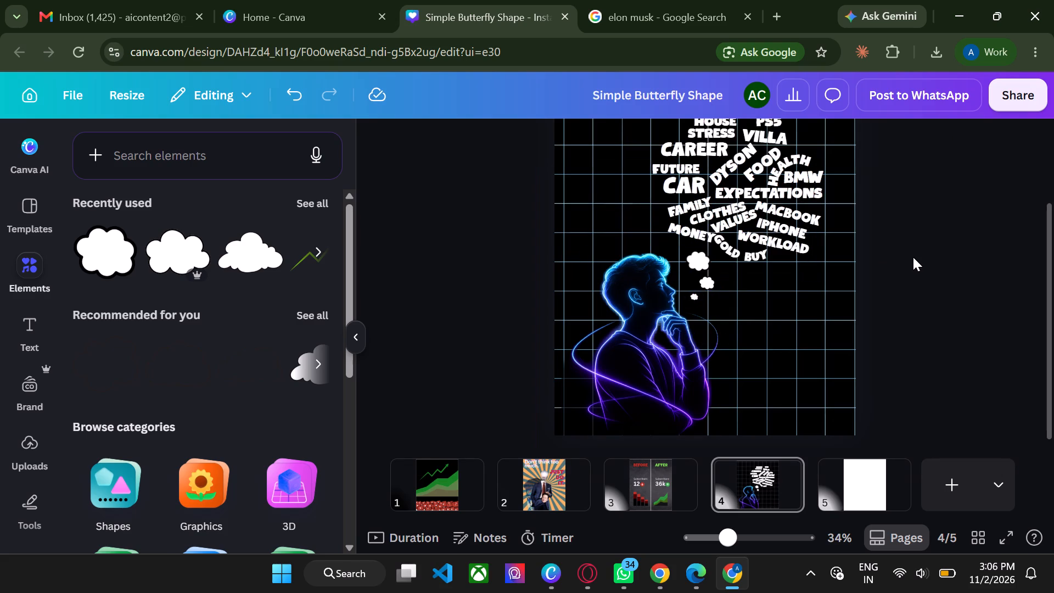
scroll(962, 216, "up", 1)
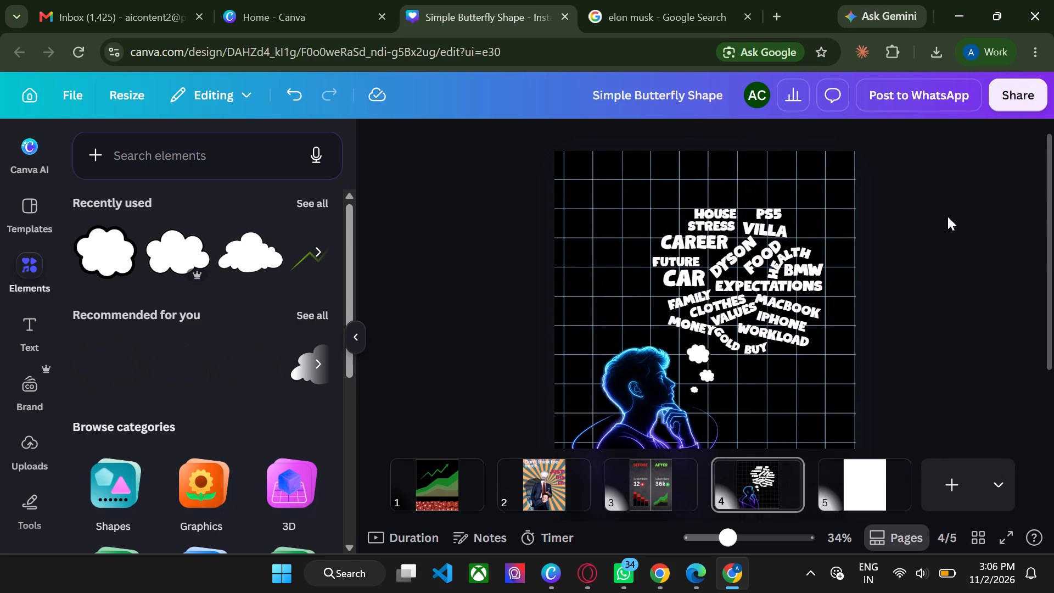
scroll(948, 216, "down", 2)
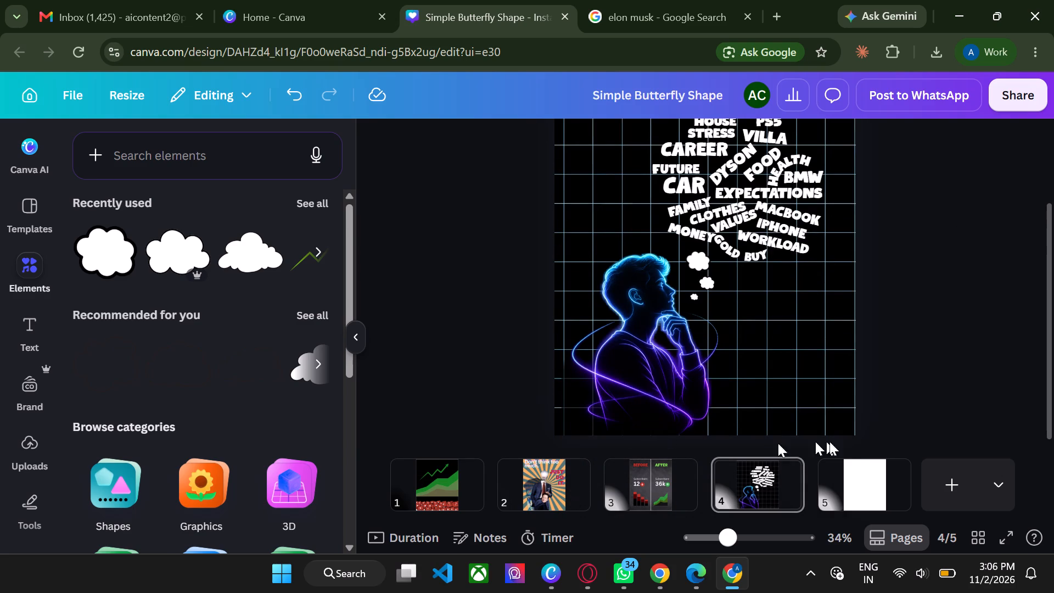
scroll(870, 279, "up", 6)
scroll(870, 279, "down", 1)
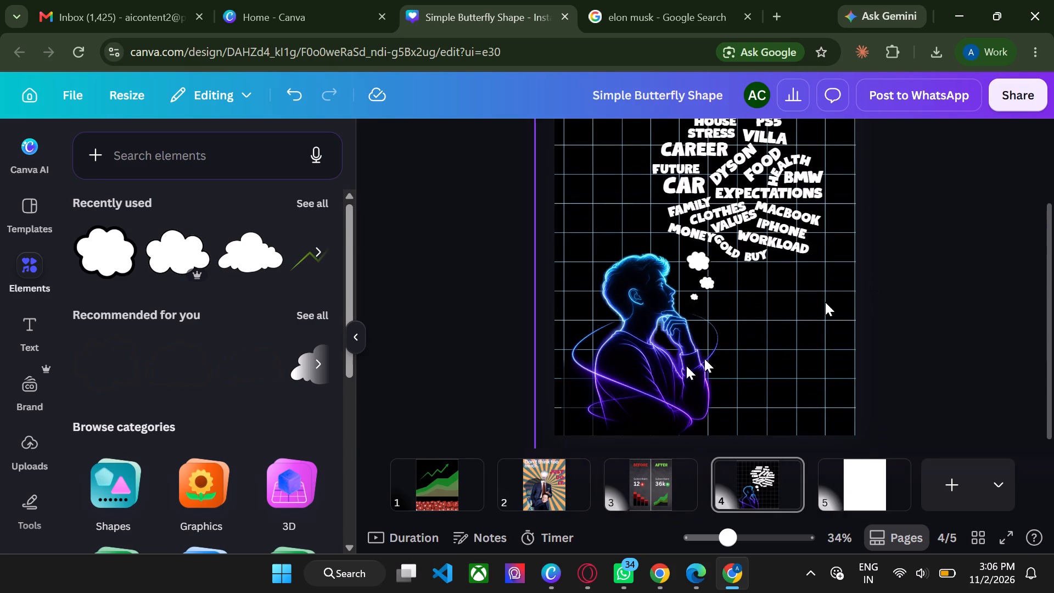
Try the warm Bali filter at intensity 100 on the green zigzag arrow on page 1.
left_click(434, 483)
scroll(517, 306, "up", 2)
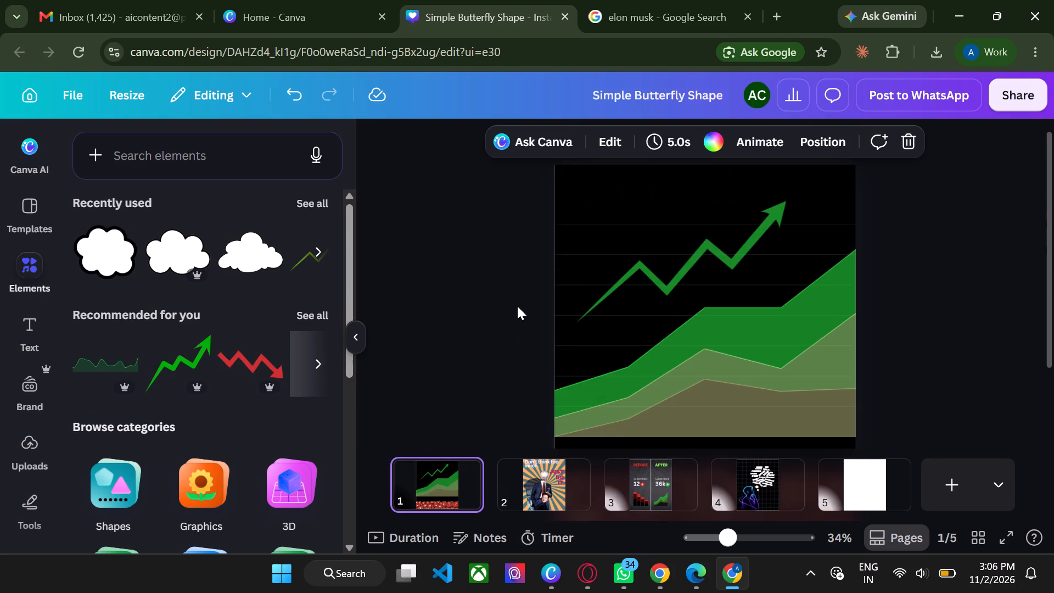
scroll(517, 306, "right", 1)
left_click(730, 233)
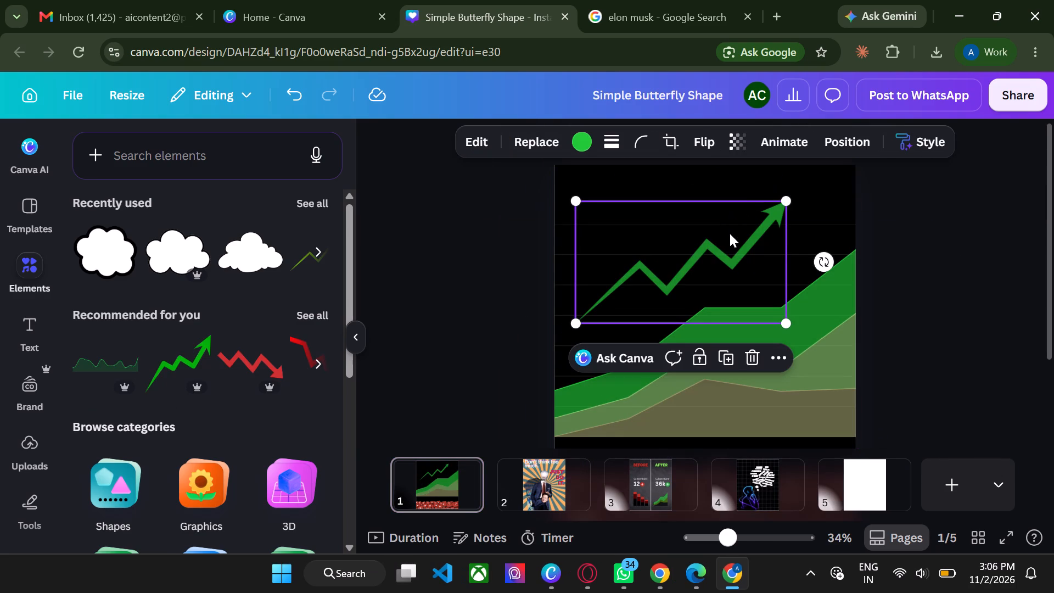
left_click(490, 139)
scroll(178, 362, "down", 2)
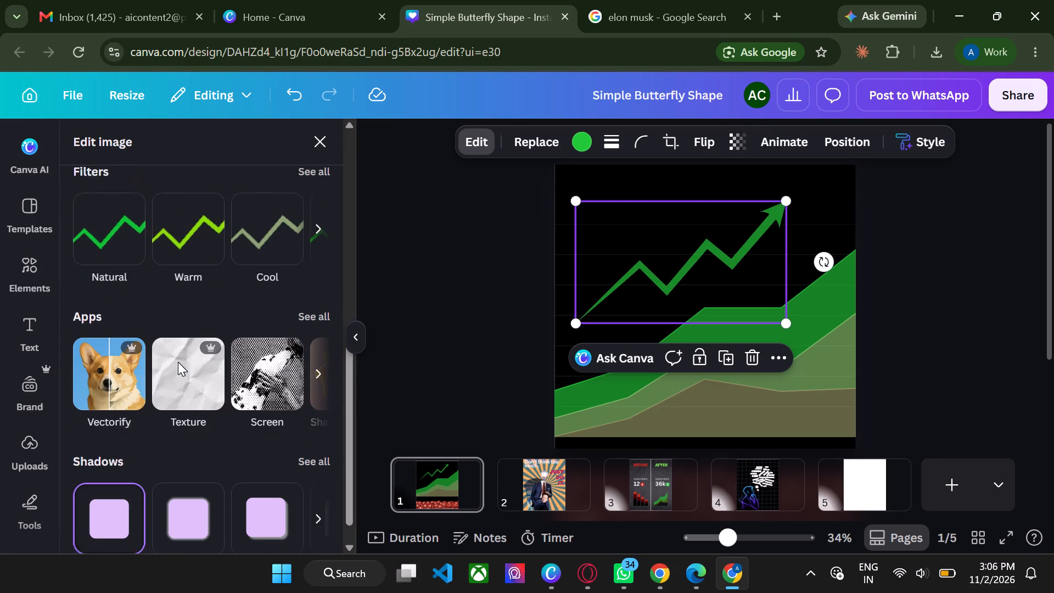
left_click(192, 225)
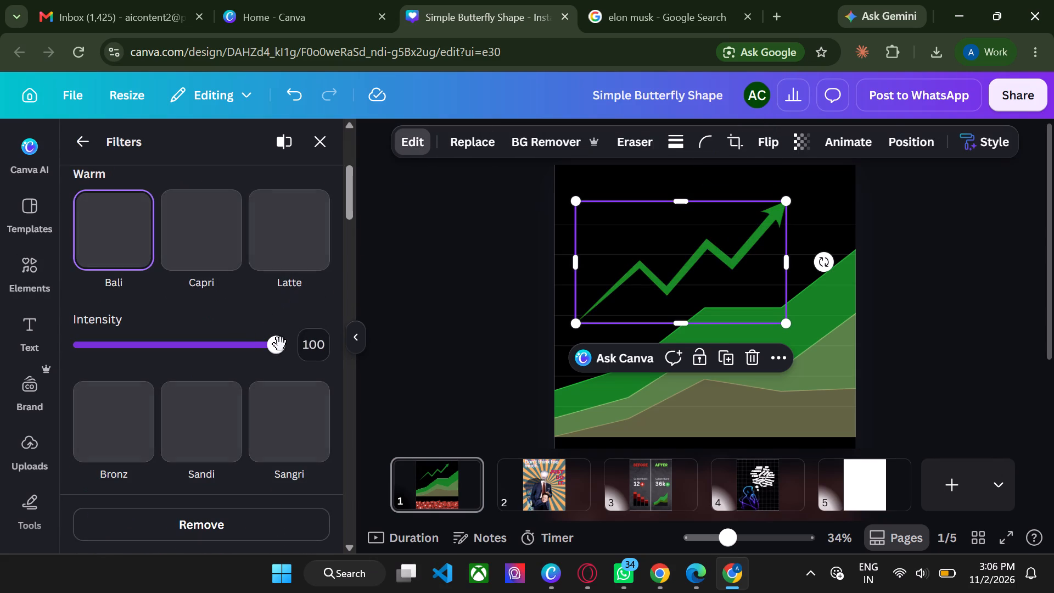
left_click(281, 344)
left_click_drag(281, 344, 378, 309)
Apply the vintage Fade filter to page 1's zigzag arrow.
scroll(220, 400, "down", 1)
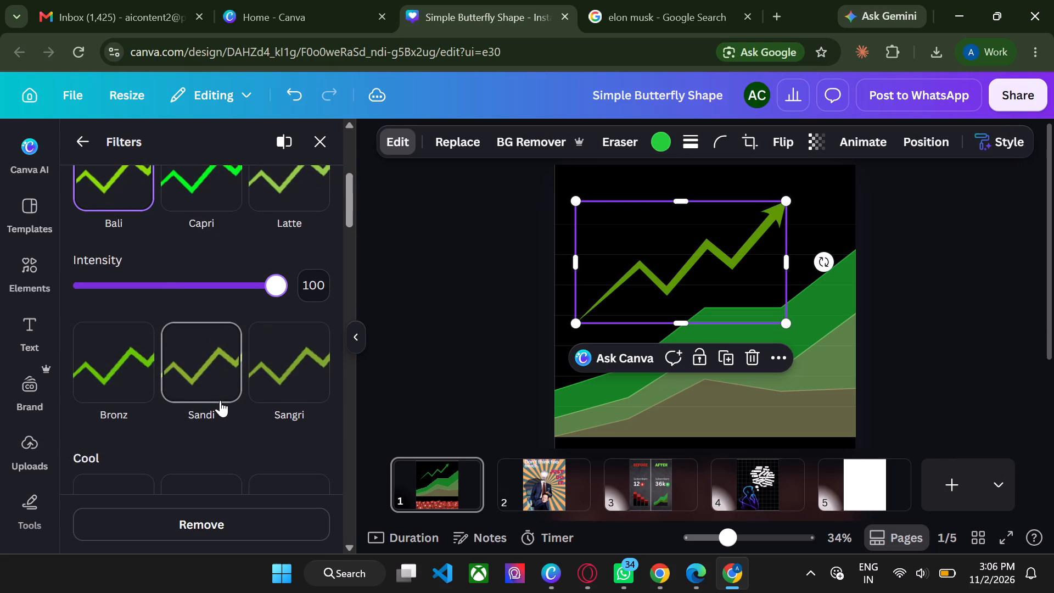
scroll(295, 370, "down", 3)
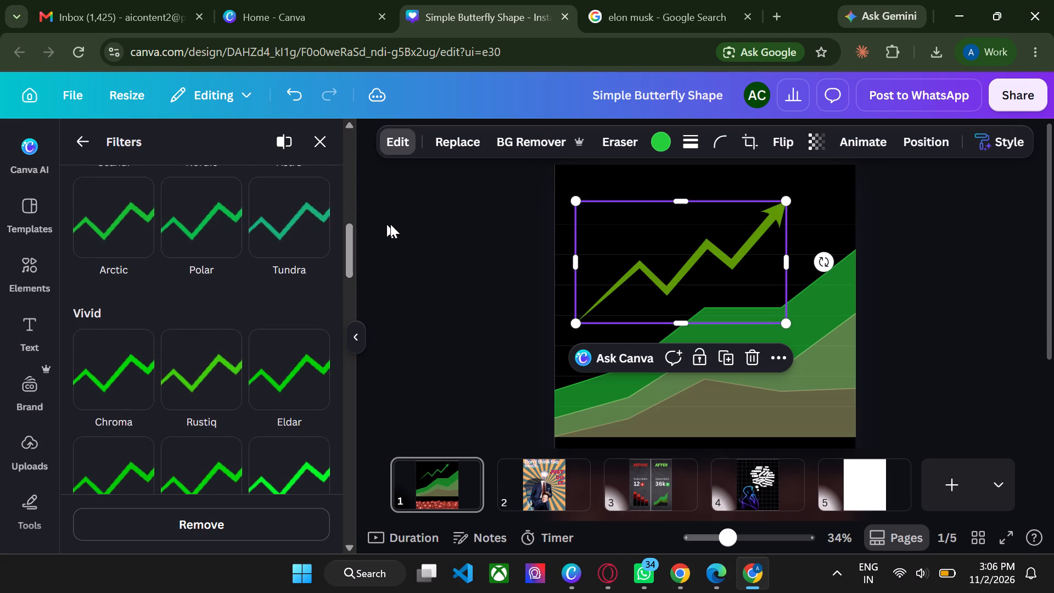
scroll(187, 338, "down", 3)
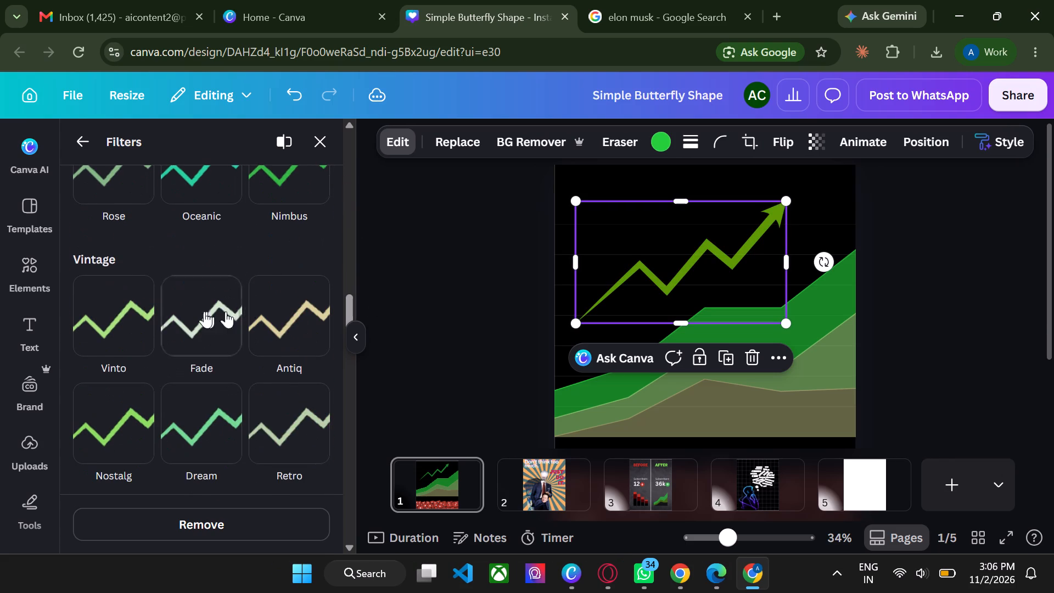
left_click(198, 311)
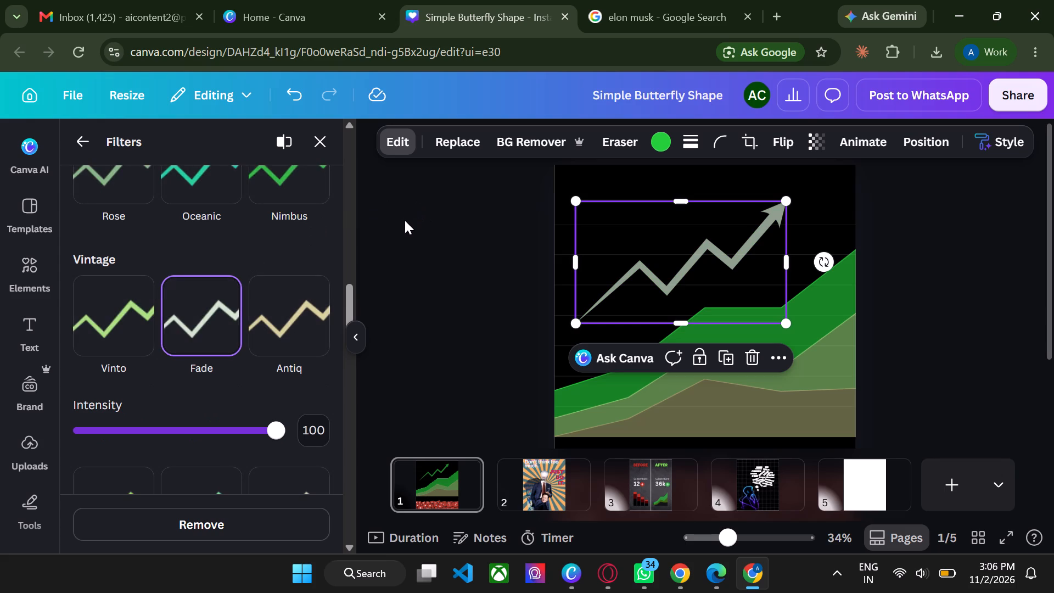
left_click(405, 220)
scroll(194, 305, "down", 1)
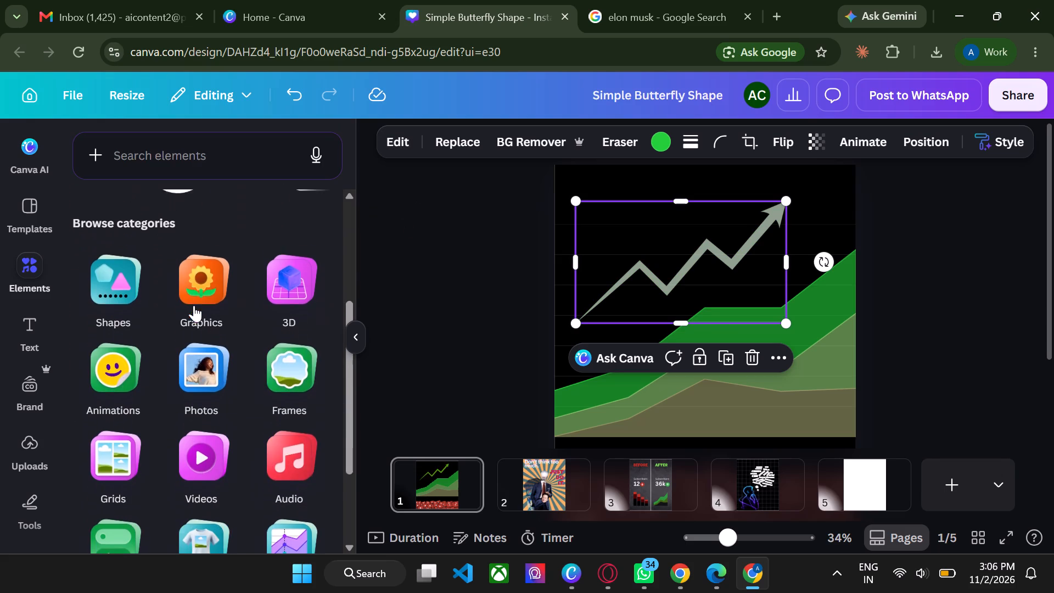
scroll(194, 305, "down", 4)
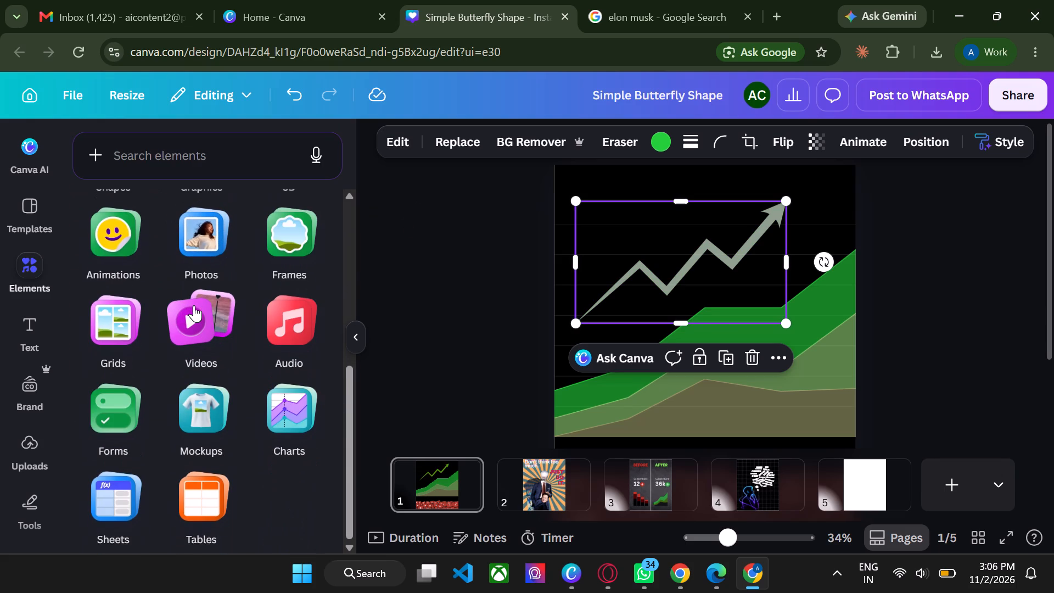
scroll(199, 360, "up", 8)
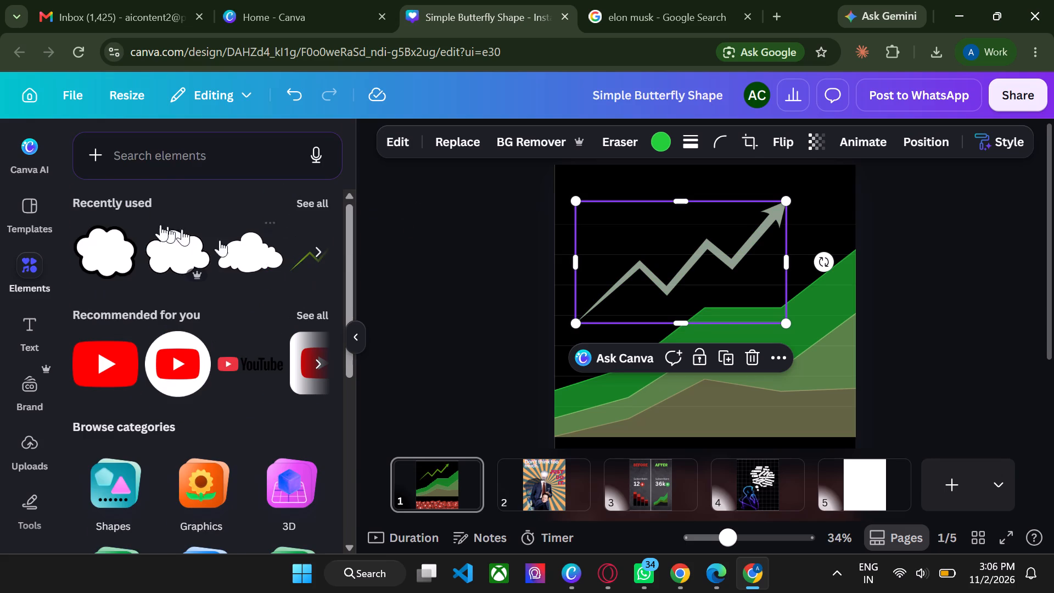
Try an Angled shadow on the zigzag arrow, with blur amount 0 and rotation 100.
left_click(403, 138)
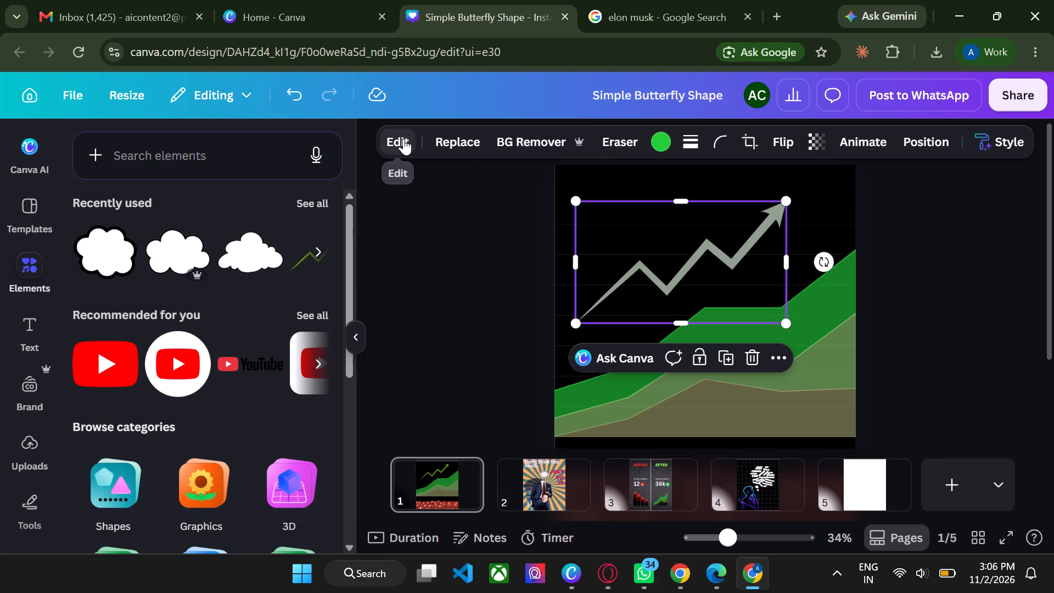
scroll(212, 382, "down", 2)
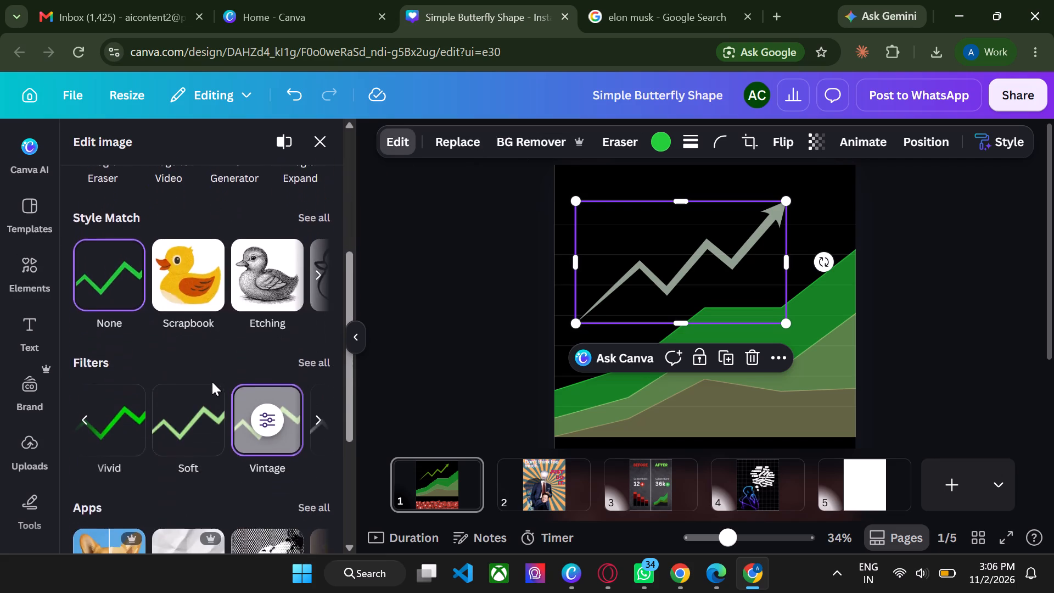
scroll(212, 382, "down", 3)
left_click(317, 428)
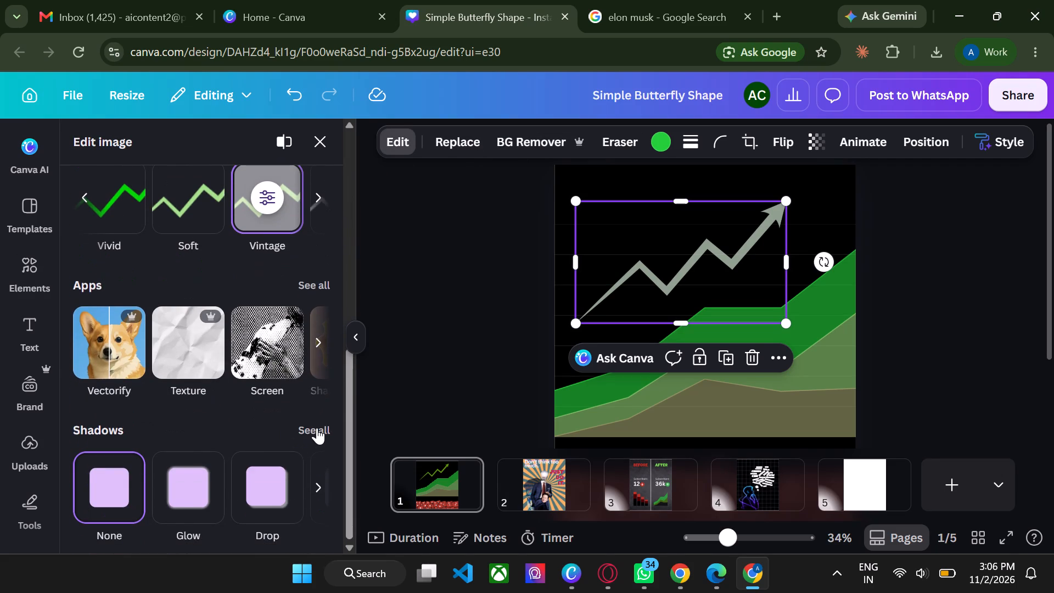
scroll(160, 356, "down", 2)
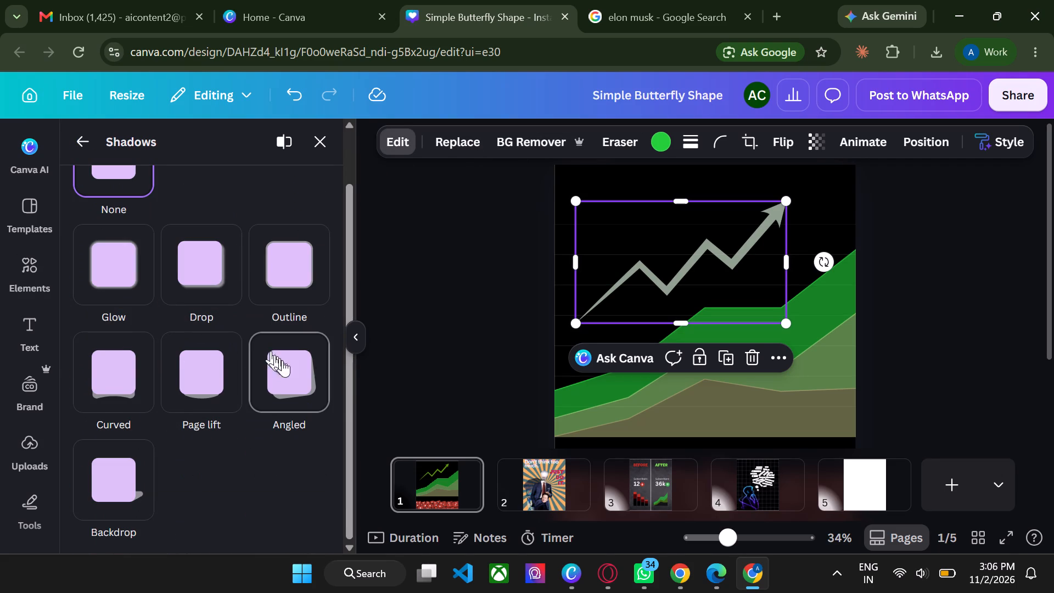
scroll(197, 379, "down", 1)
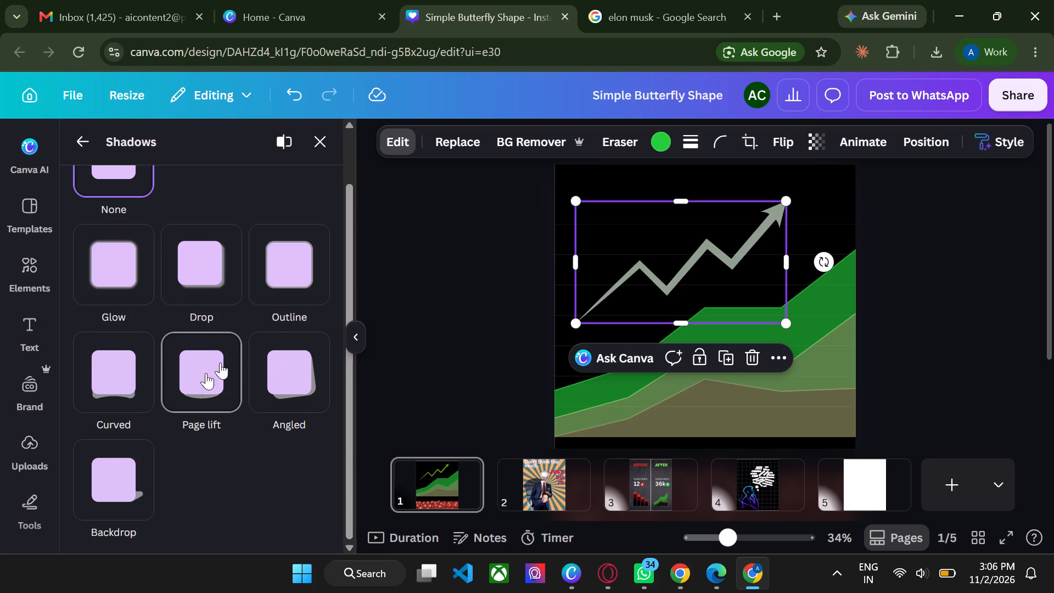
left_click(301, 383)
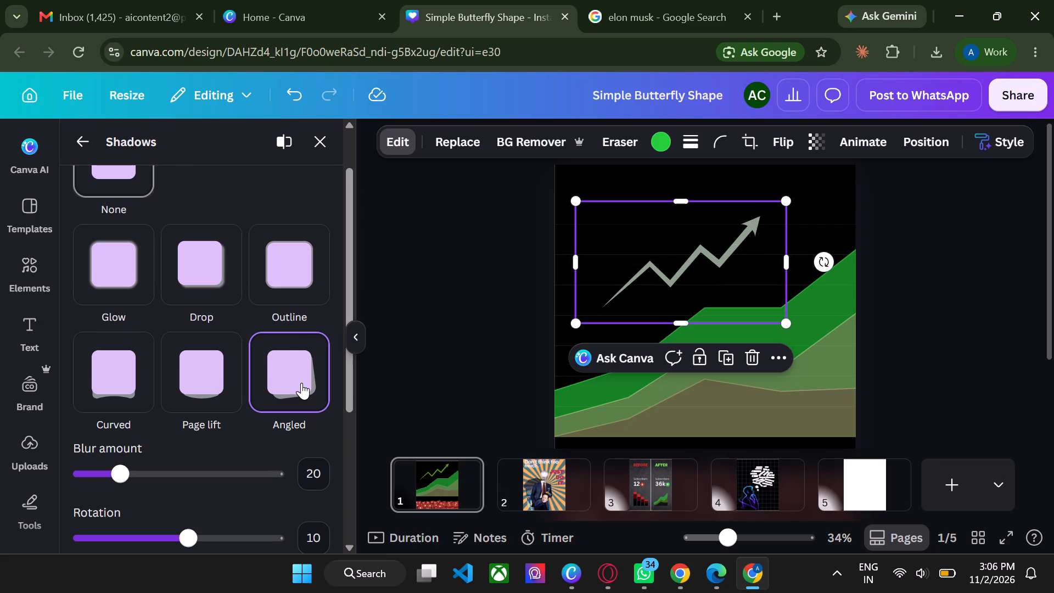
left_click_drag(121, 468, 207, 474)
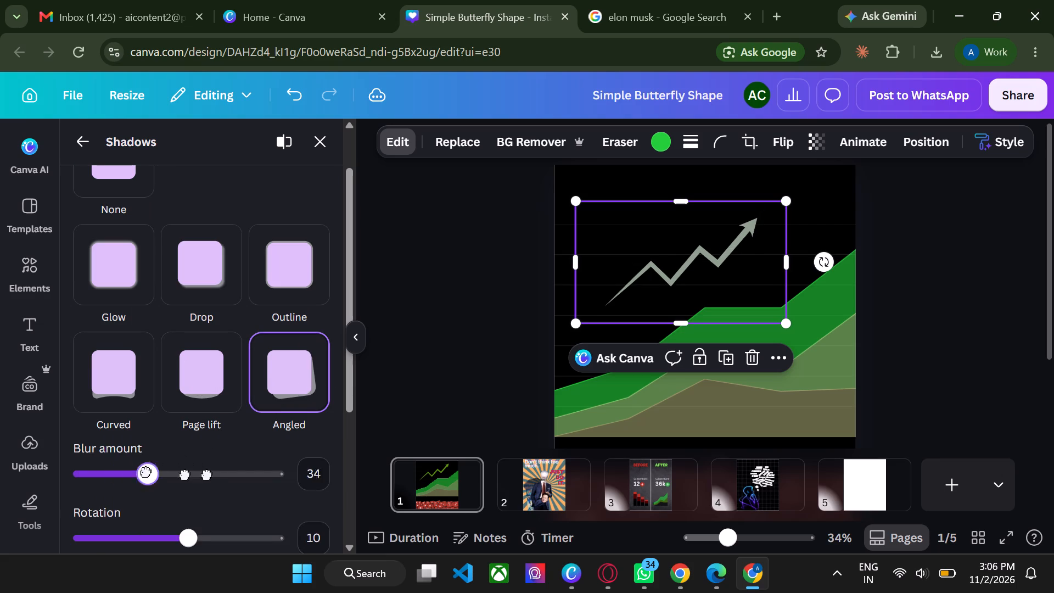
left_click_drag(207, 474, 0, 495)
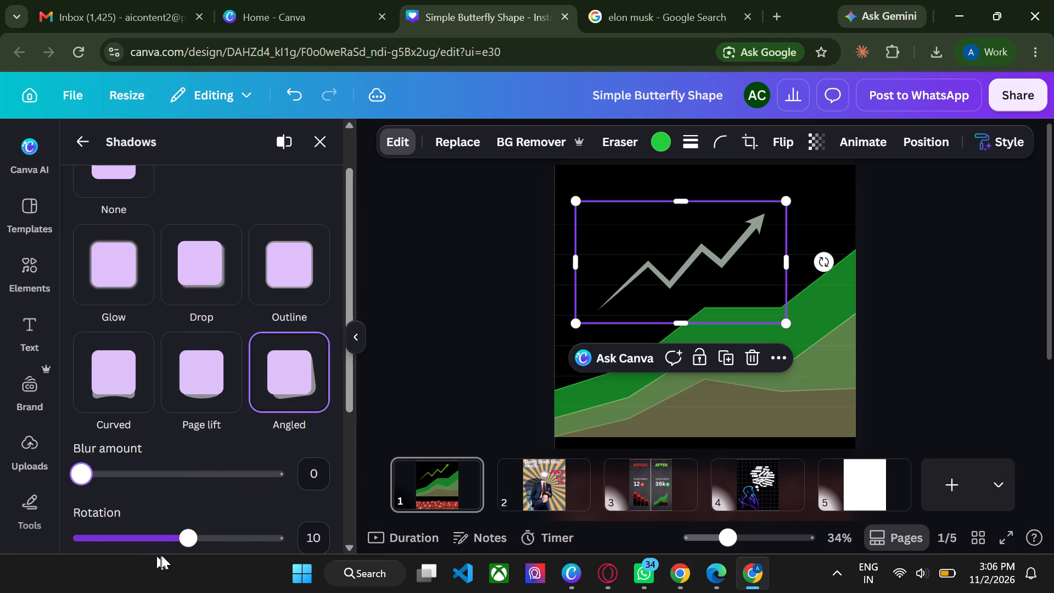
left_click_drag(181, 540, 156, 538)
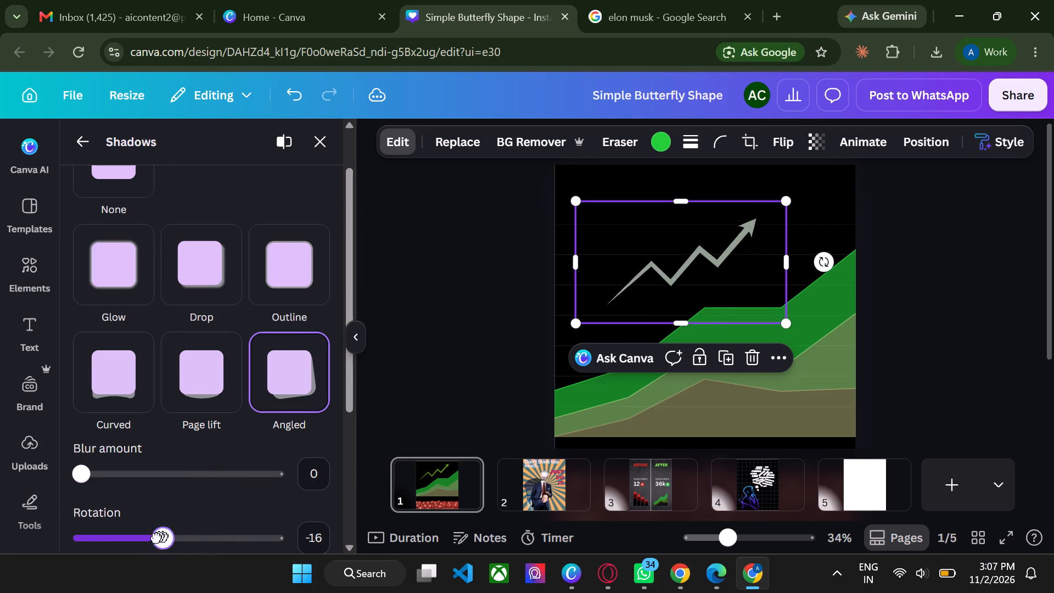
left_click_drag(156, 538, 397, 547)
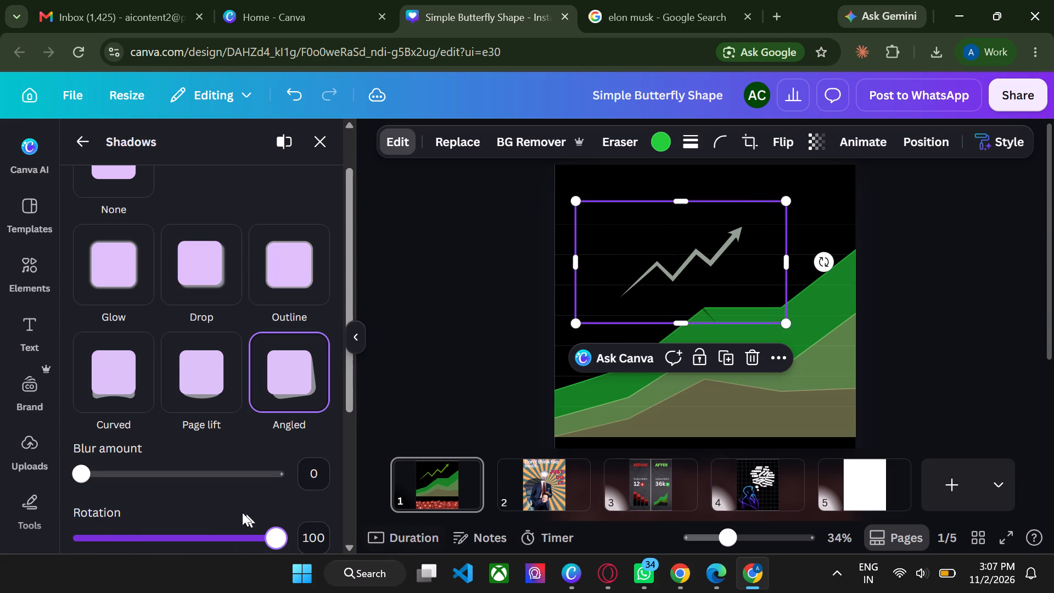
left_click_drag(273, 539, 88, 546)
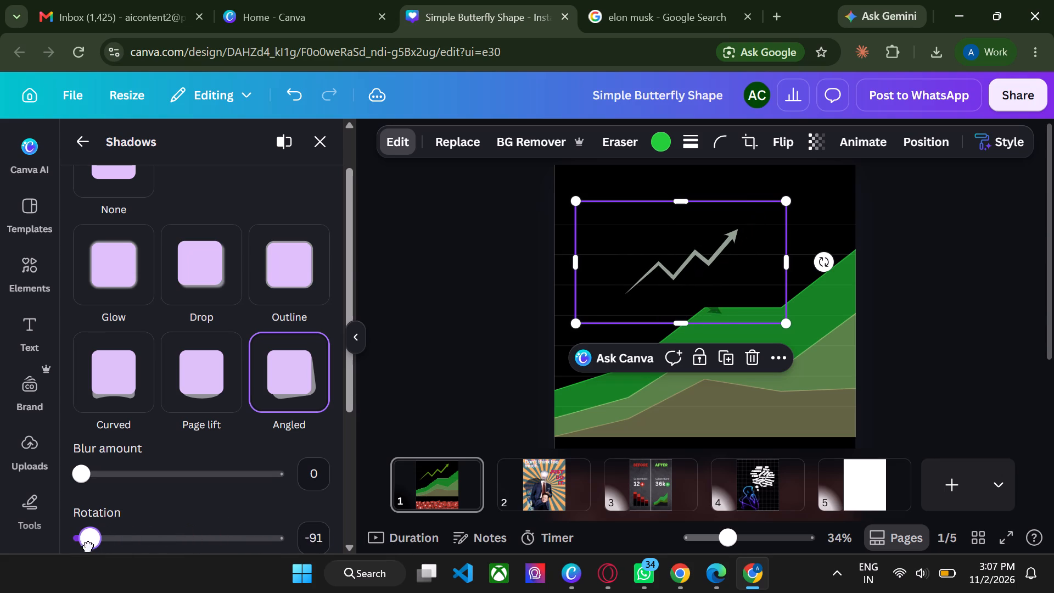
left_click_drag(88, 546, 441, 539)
Give the zigzag arrow a Backdrop shadow with its default blur, direction and intensity.
scroll(263, 418, "down", 2)
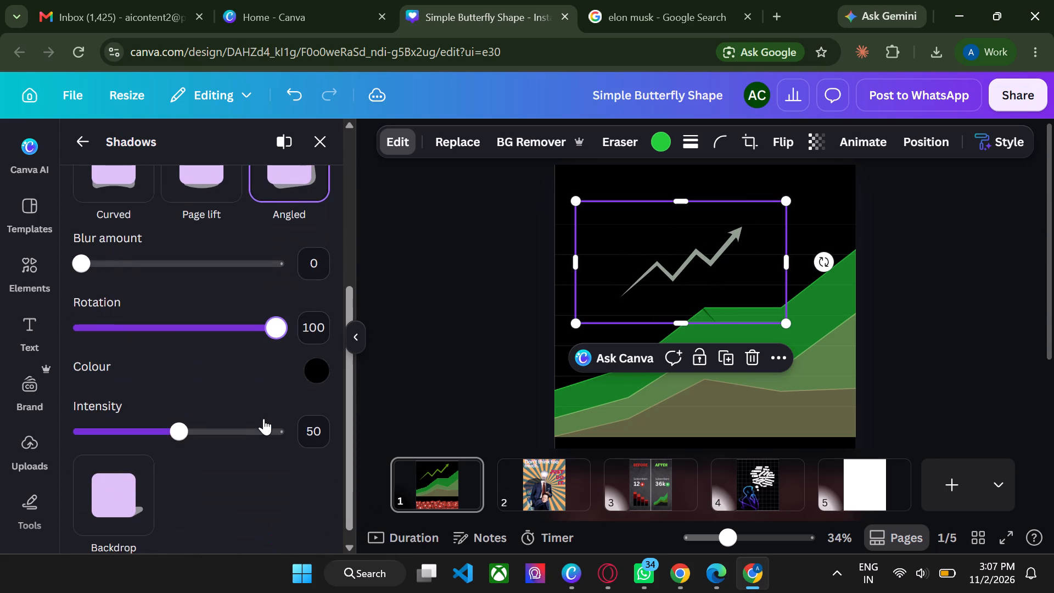
scroll(259, 450, "down", 1)
left_click(128, 468)
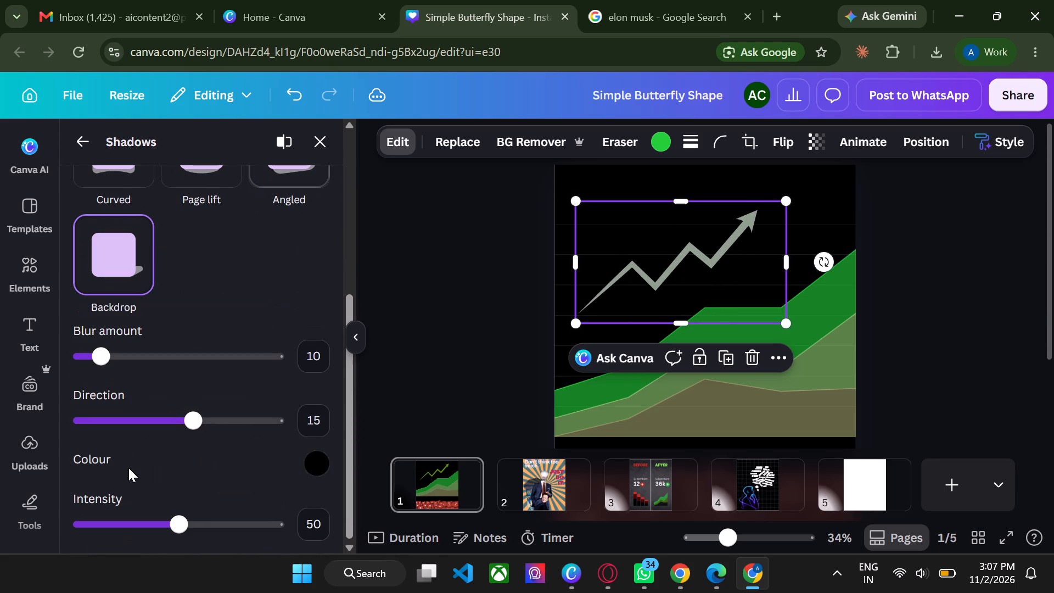
left_click(415, 250)
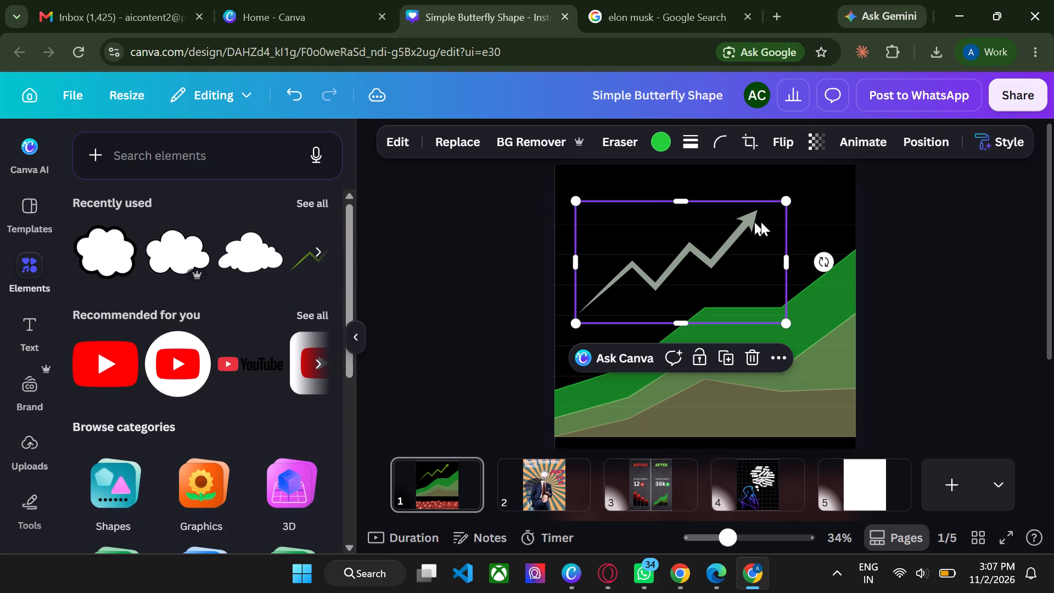
Enlarge the zigzag arrow toward page 1's upper-right corner so it spans most of the page width.
left_click_drag(781, 199, 853, 185)
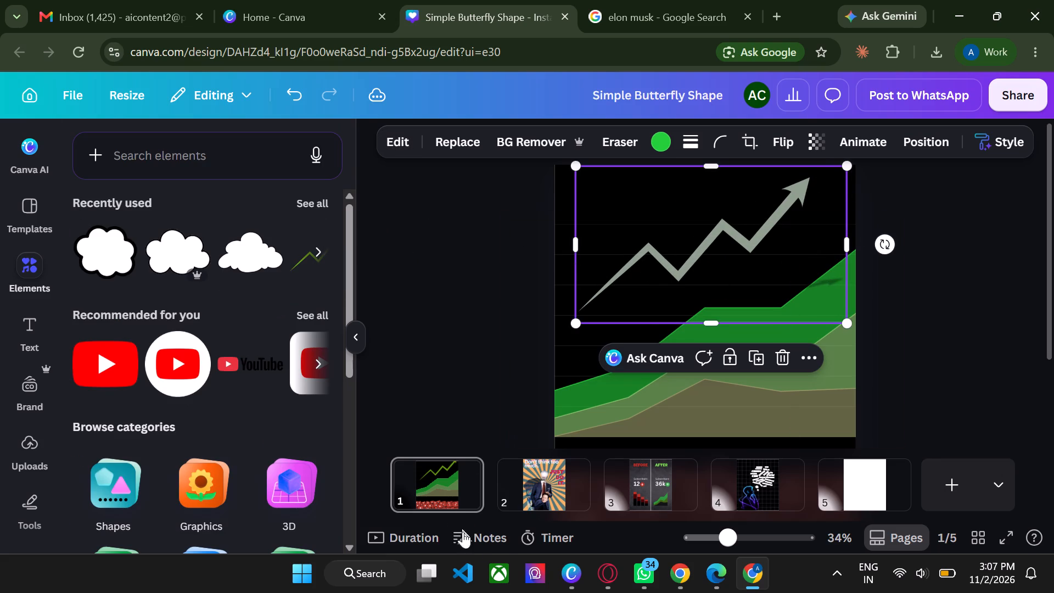
Fill the blank page 5 background with the default black-to-blue gradient.
left_click(755, 480)
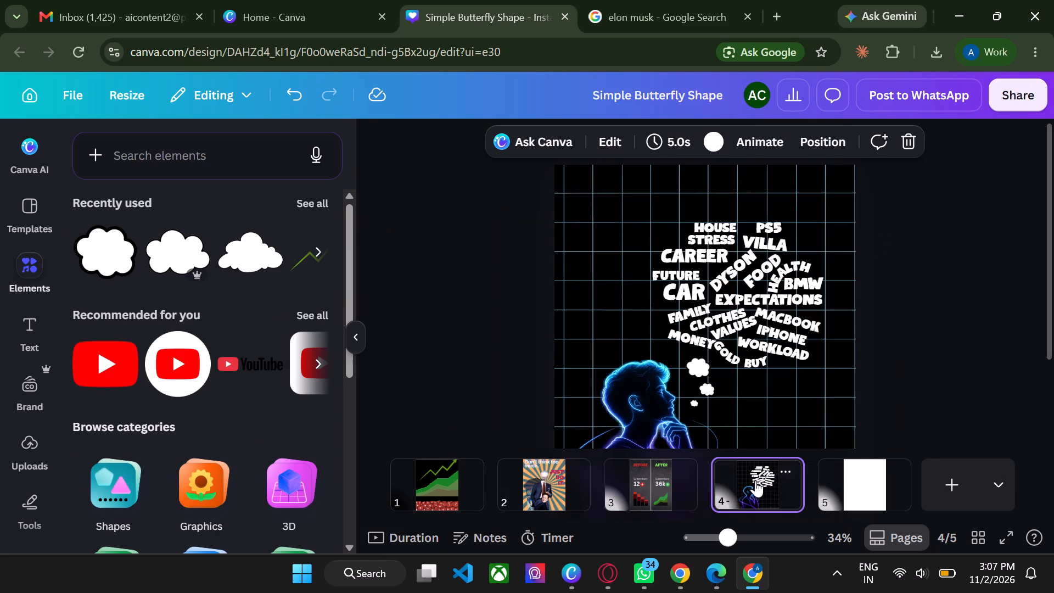
left_click(857, 468)
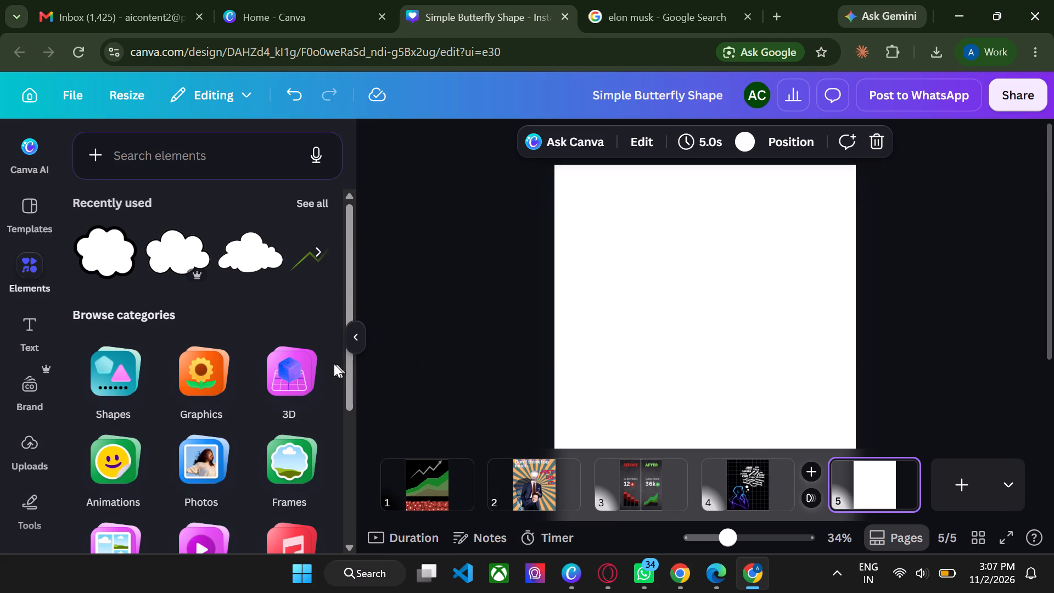
left_click(634, 328)
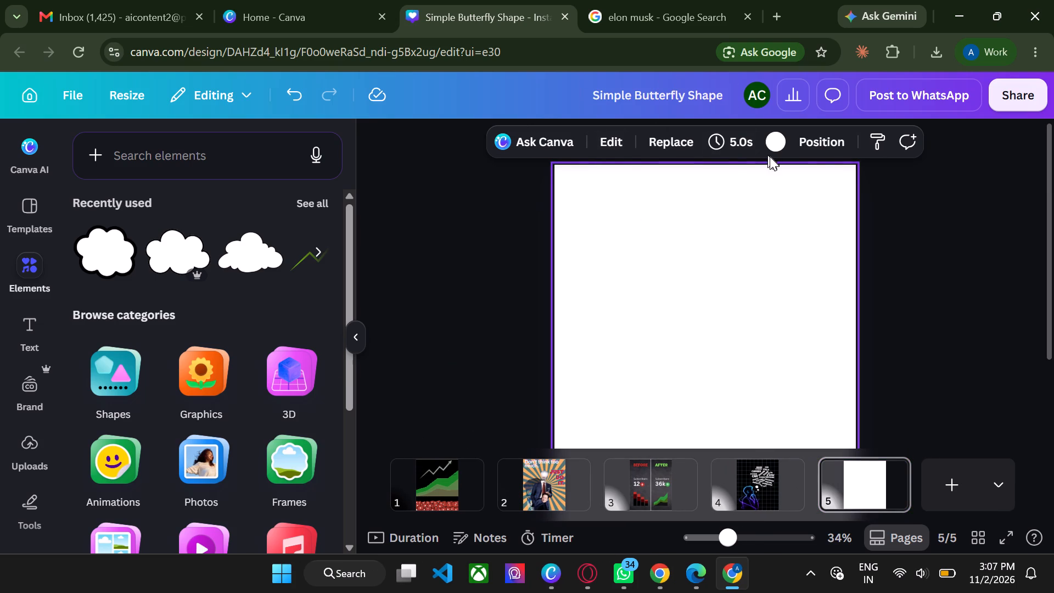
left_click(778, 143)
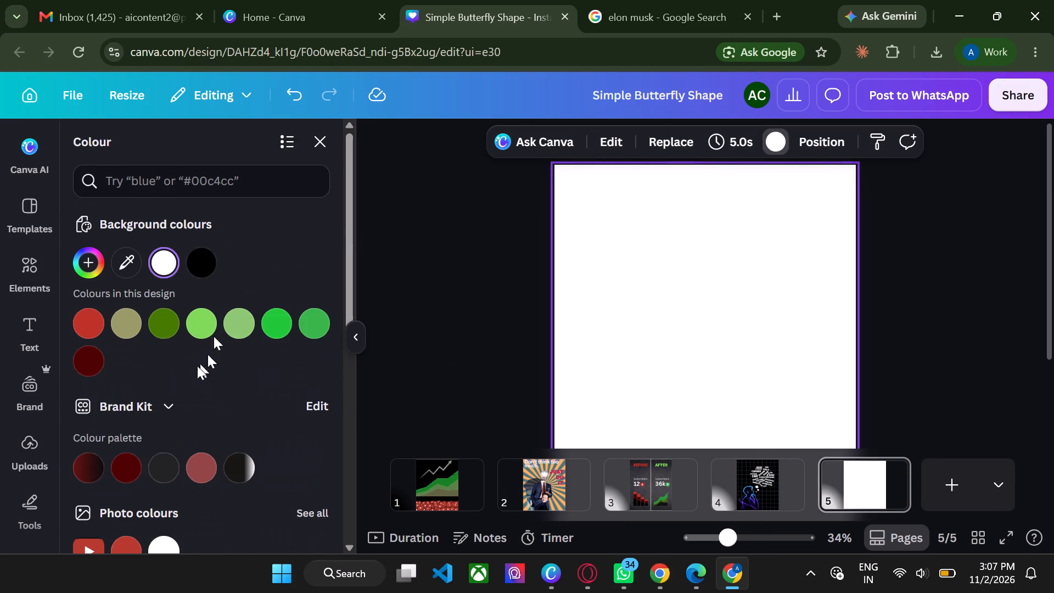
scroll(188, 376, "down", 2)
scroll(165, 263, "down", 1)
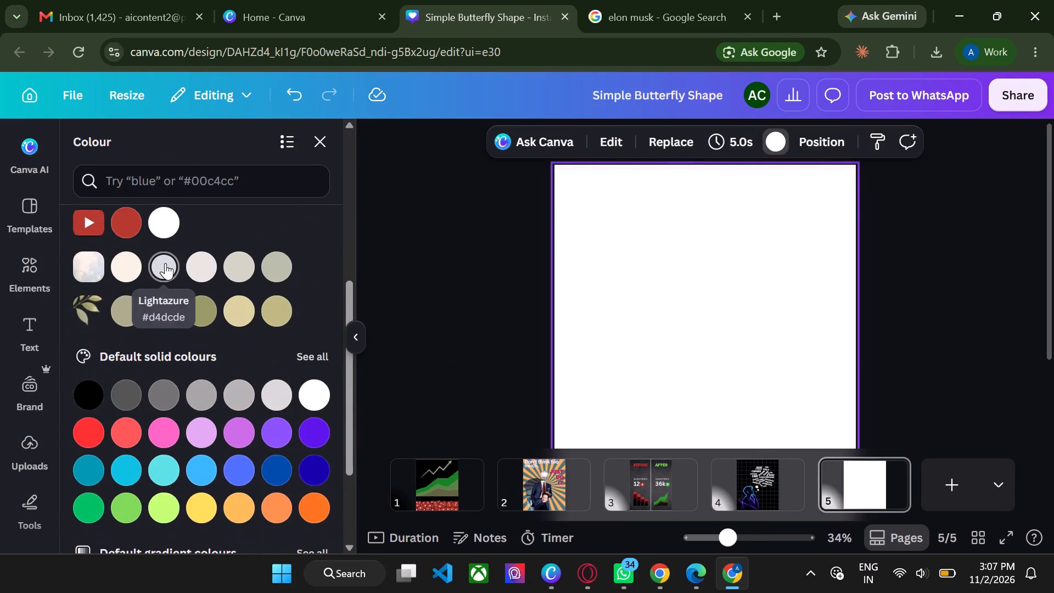
scroll(165, 263, "down", 4)
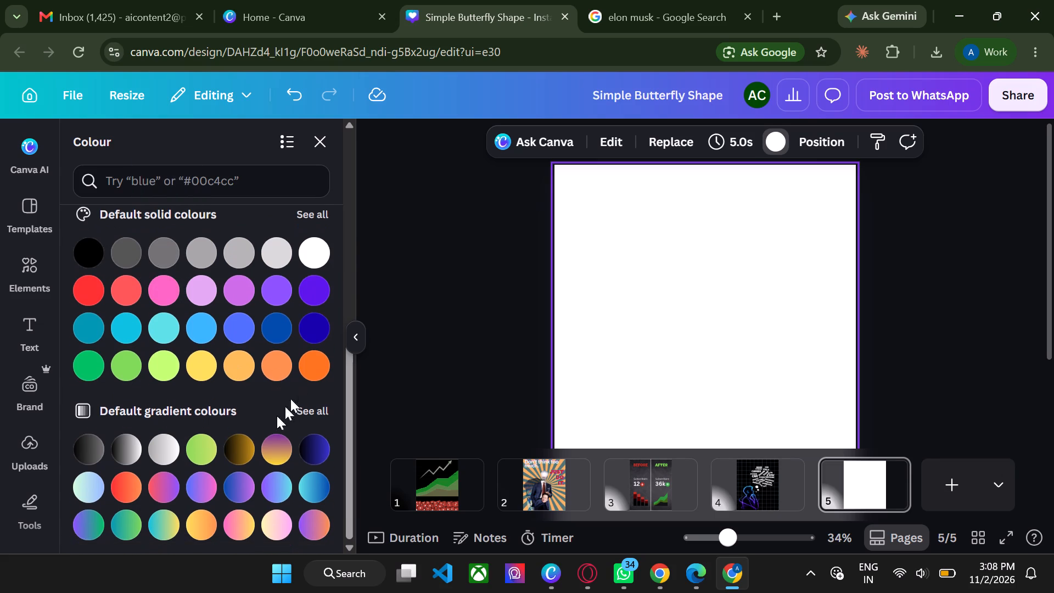
left_click(279, 446)
scroll(313, 351, "down", 1)
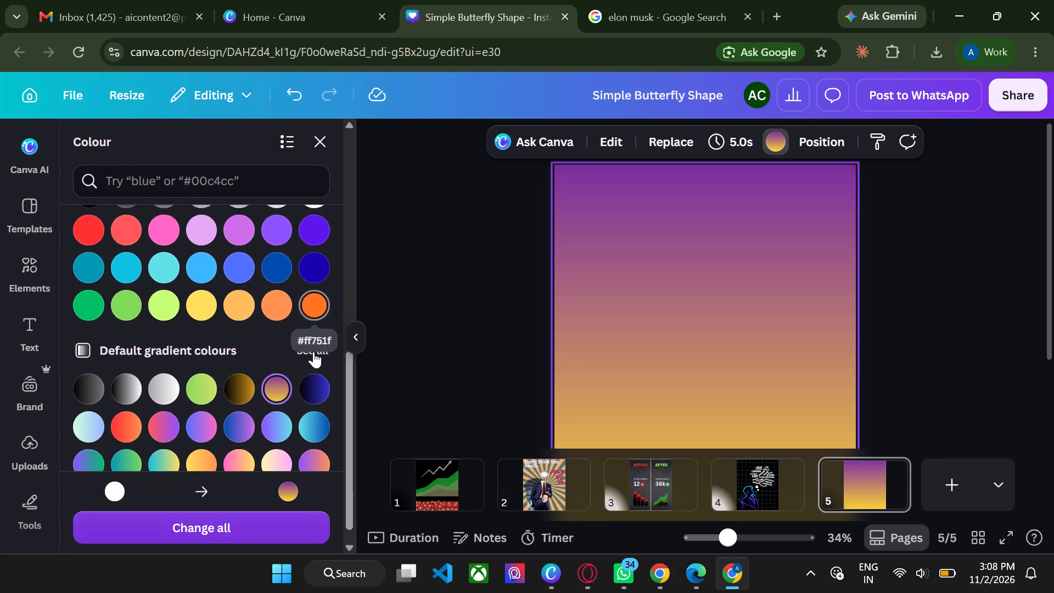
scroll(436, 364, "down", 1)
left_click(320, 384)
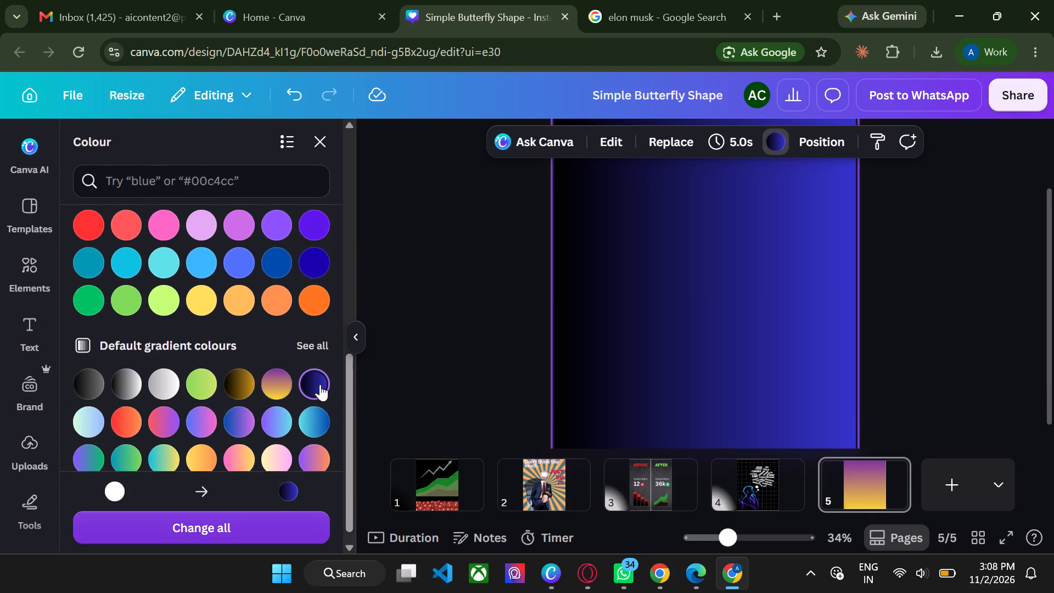
scroll(470, 293, "down", 1)
left_click(452, 293)
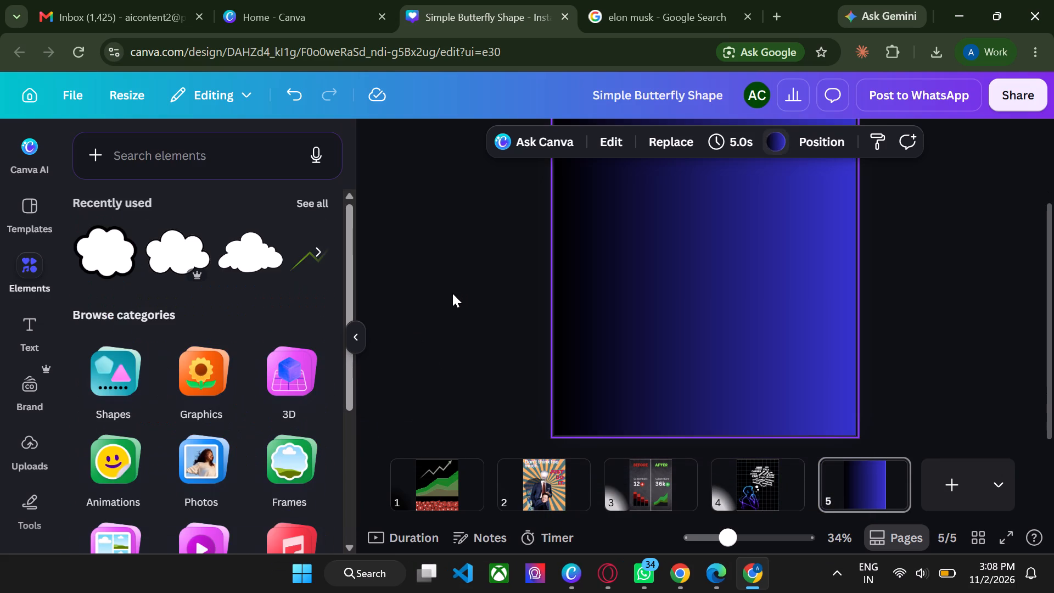
left_click(452, 293)
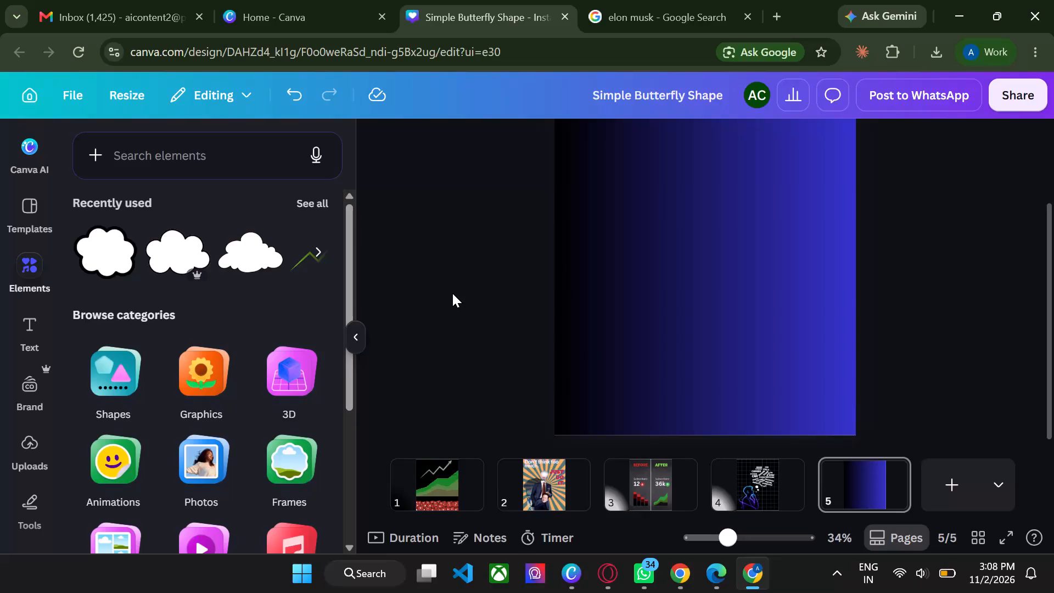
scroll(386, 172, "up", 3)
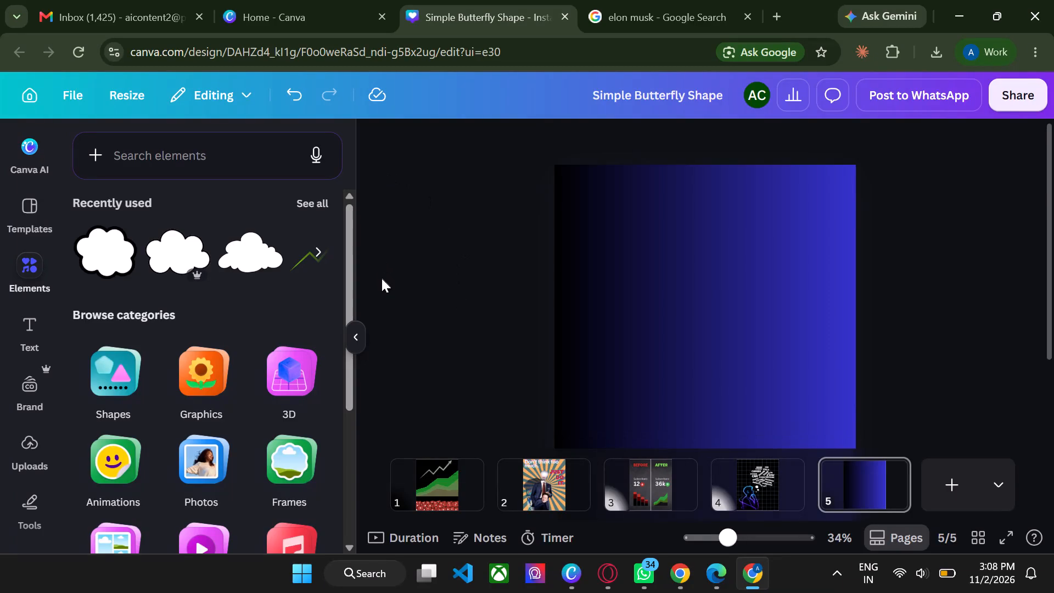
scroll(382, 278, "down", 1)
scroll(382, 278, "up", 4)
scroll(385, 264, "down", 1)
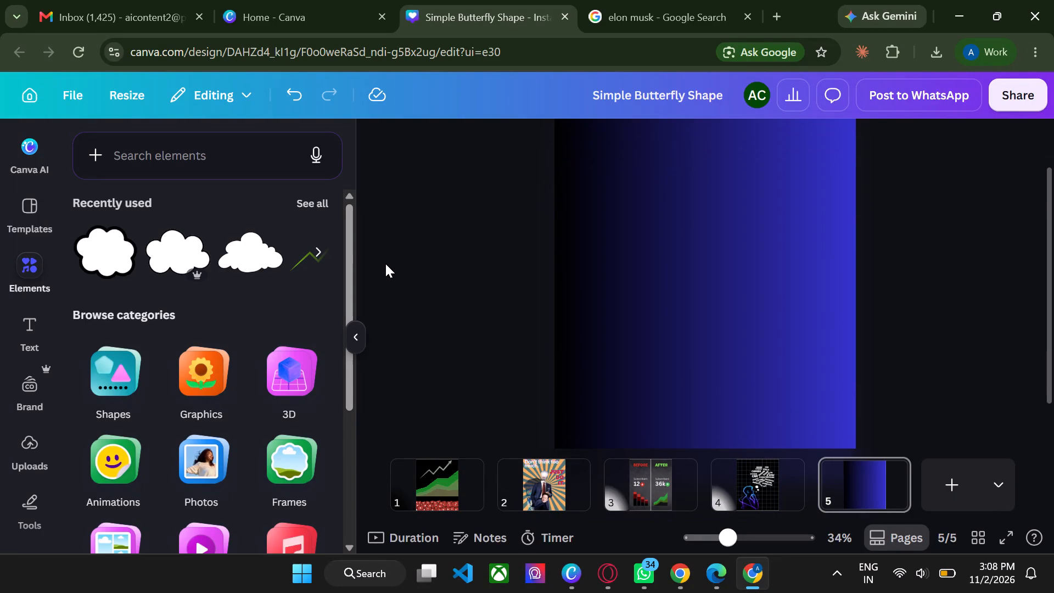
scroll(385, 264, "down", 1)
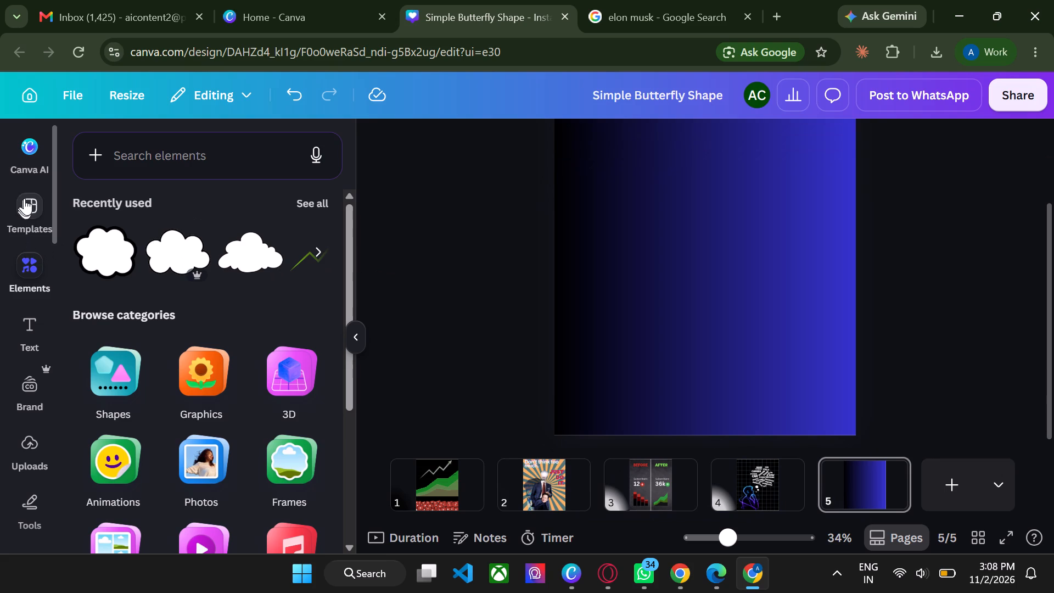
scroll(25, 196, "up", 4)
Add a heading reading "DIWALI FEST" to page 5.
left_click(28, 335)
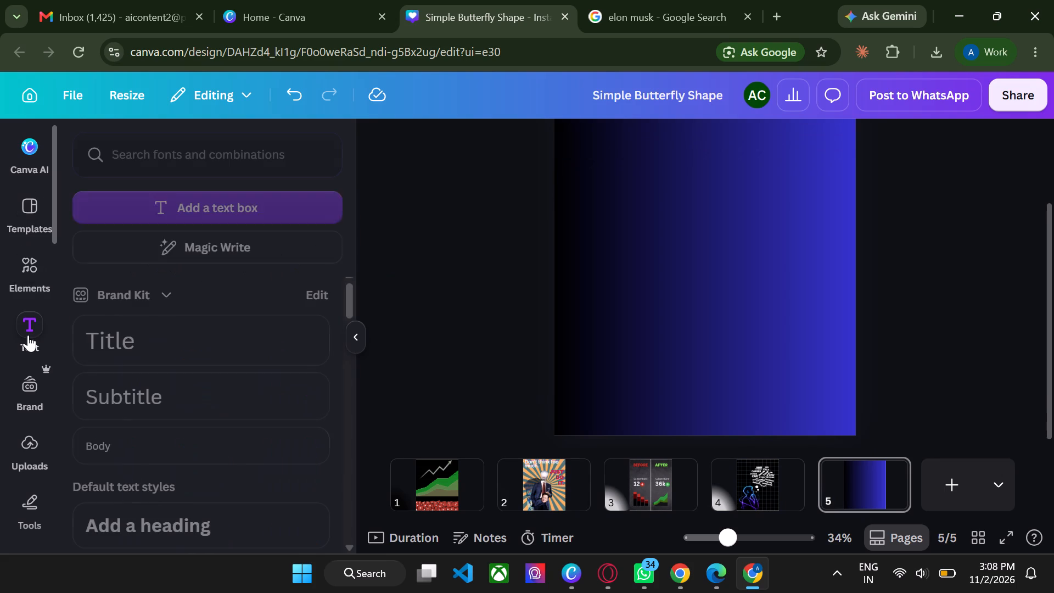
left_click(192, 533)
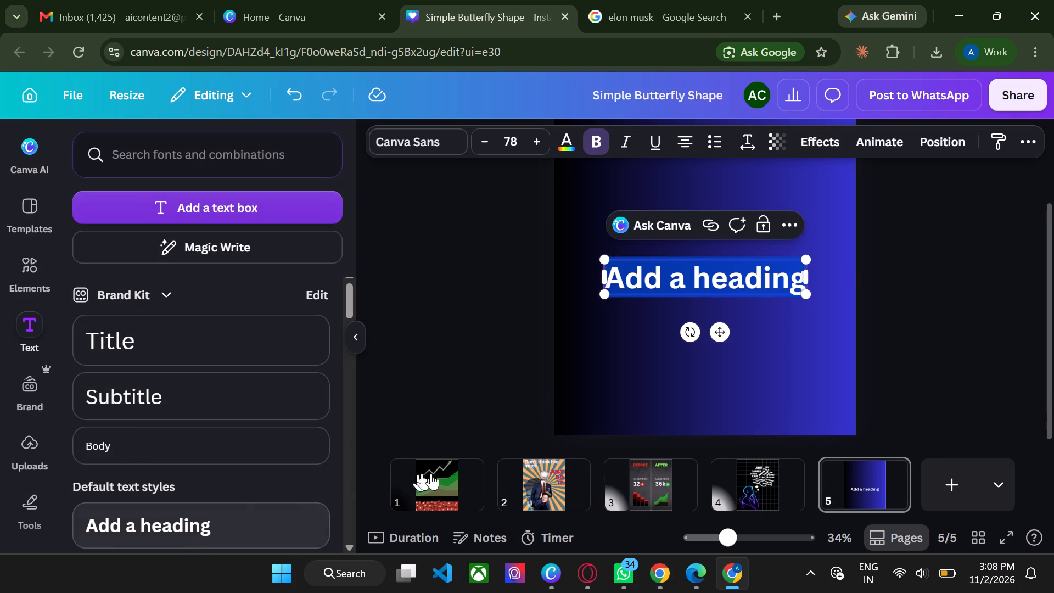
key("BackSpace")
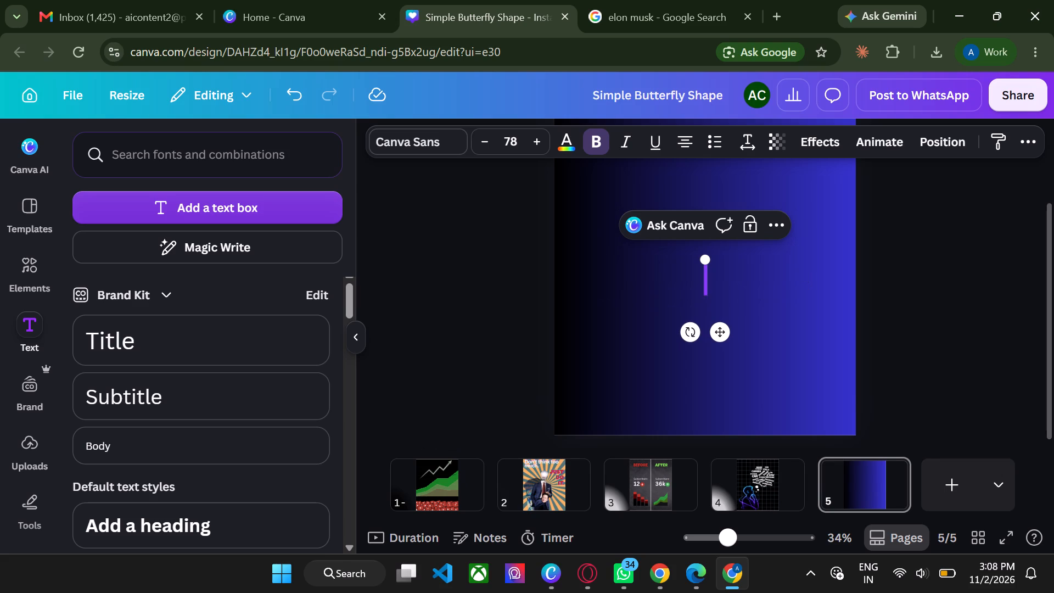
type("DIWALI FEST")
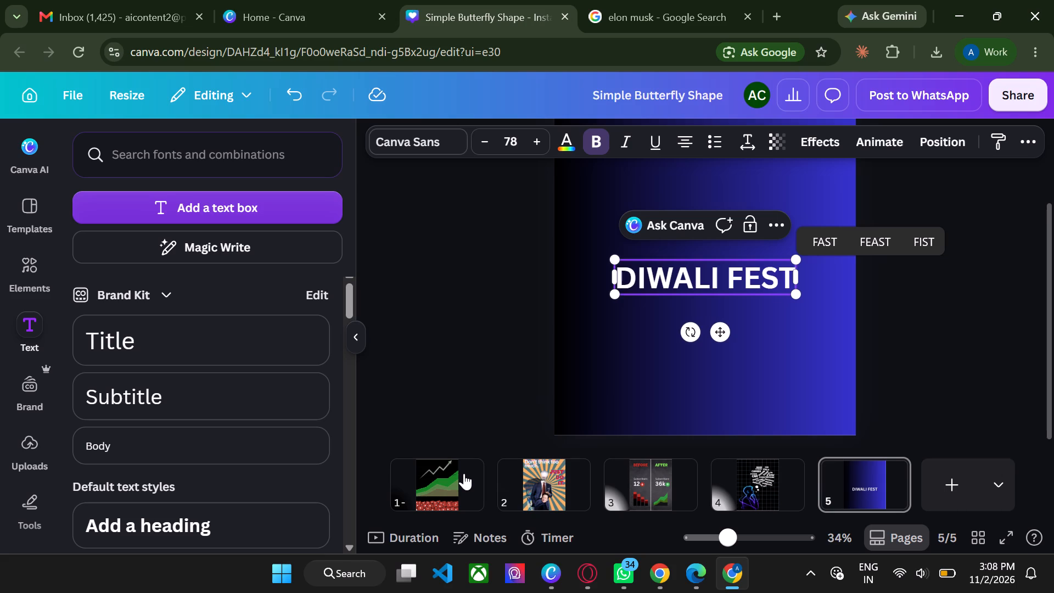
Colour the whole "DIWALI FEST" heading with the light coral-orange default solid colour.
key("ctrl+a")
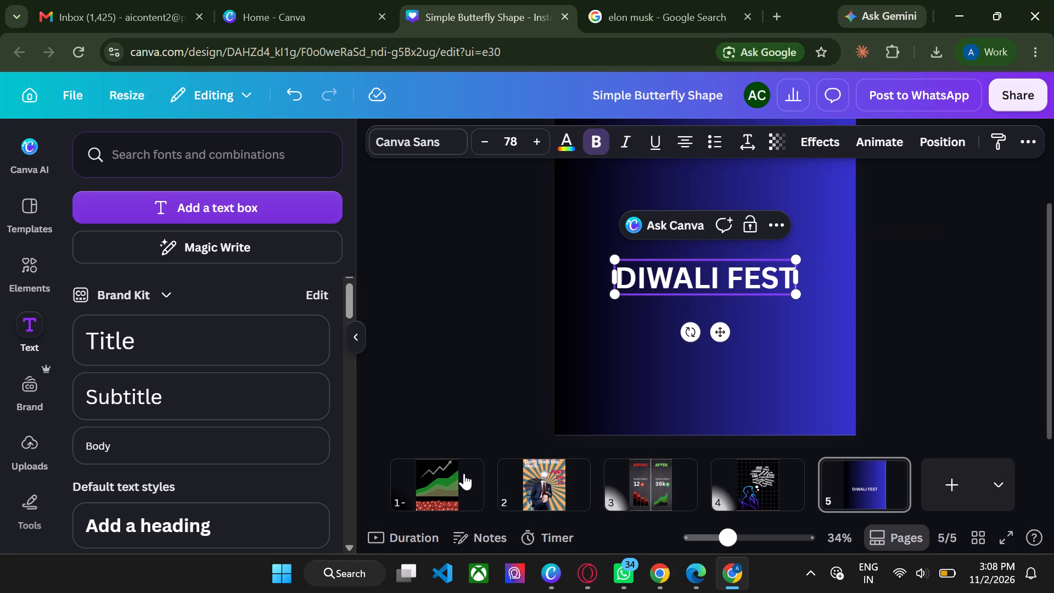
left_click(559, 145)
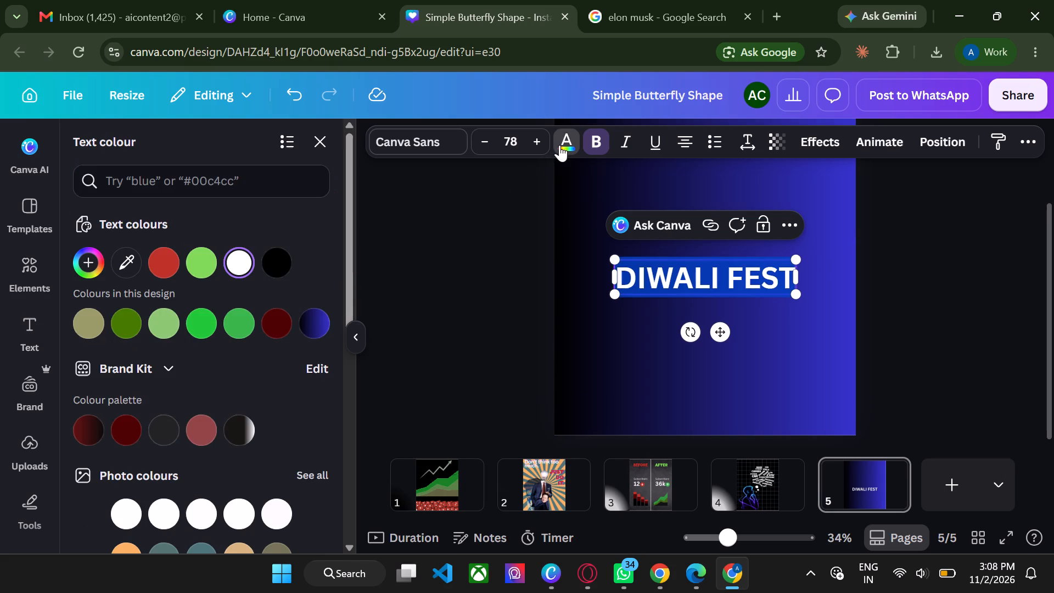
scroll(165, 437, "down", 4)
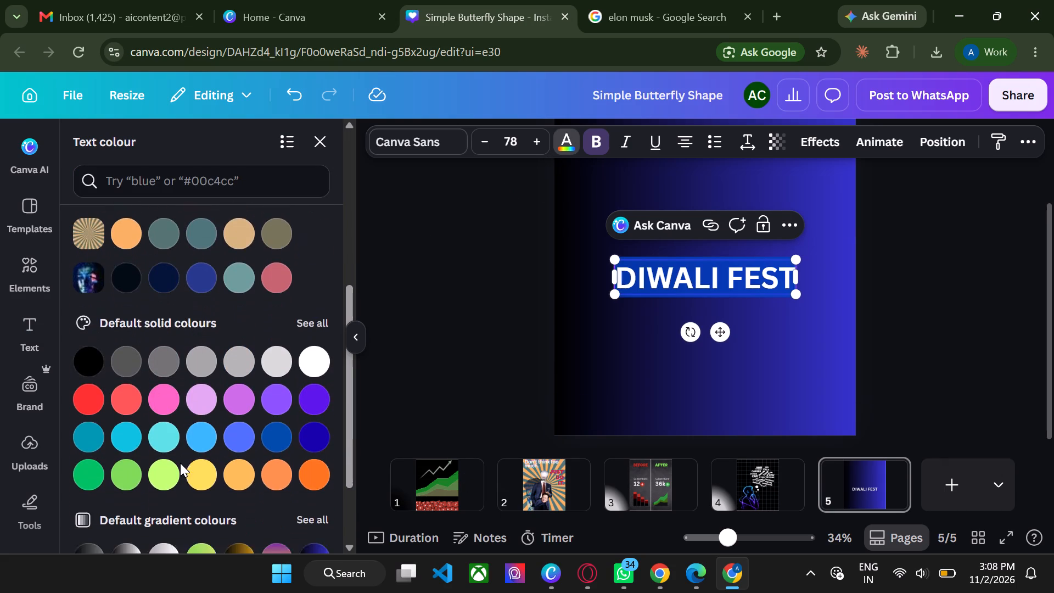
scroll(180, 463, "down", 1)
left_click(239, 388)
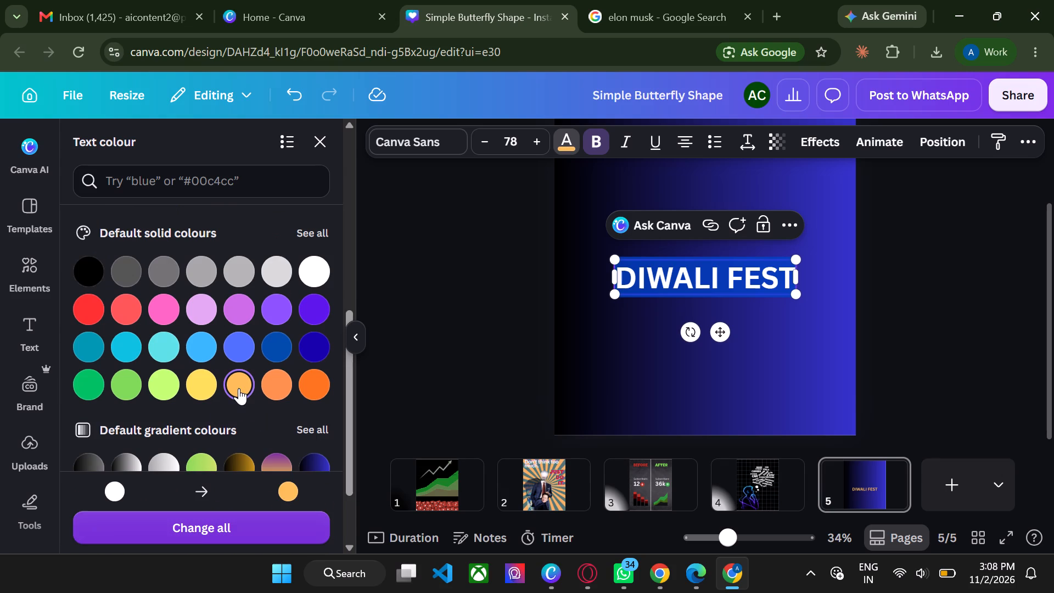
left_click(279, 387)
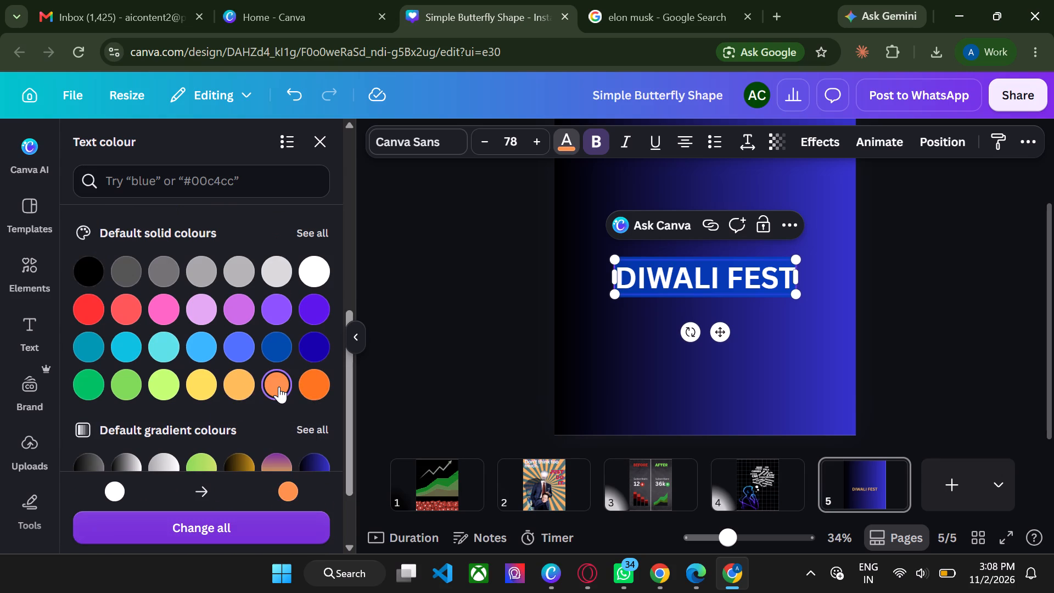
double_click(385, 342)
Change the "DIWALI FEST" heading's font to Kapsalon.
double_click(692, 271)
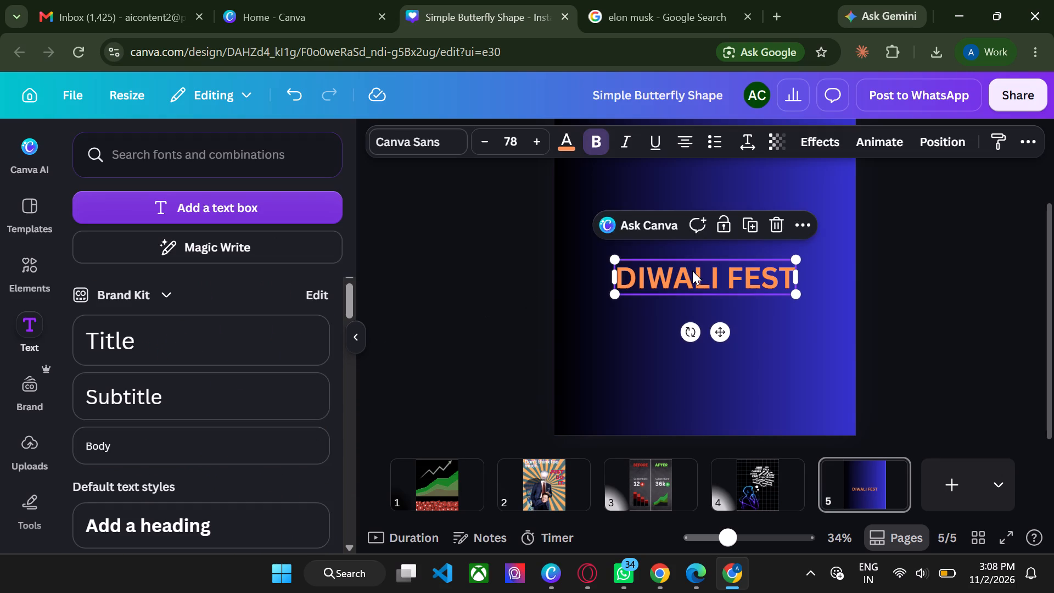
key("ctrl+a")
left_click(427, 142)
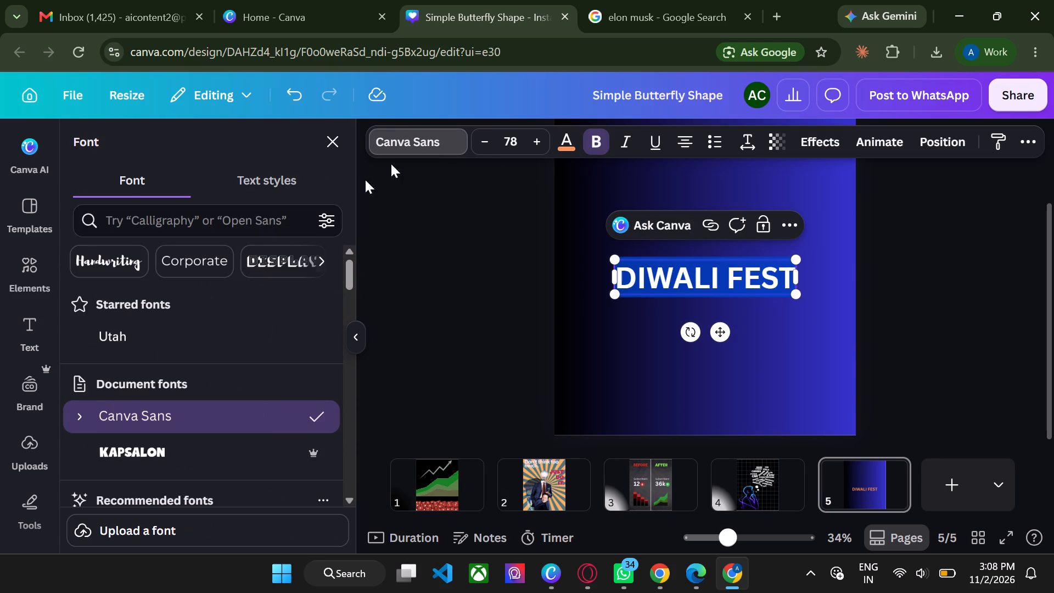
left_click(165, 451)
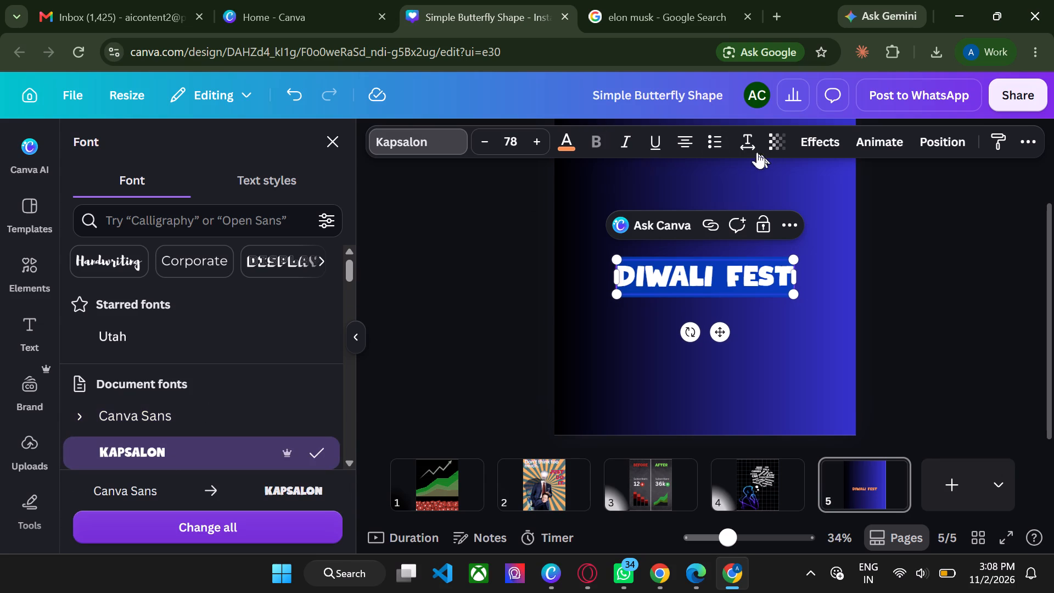
Apply the Neon text effect to the "DIWALI FEST" heading at its default intensity.
left_click(805, 144)
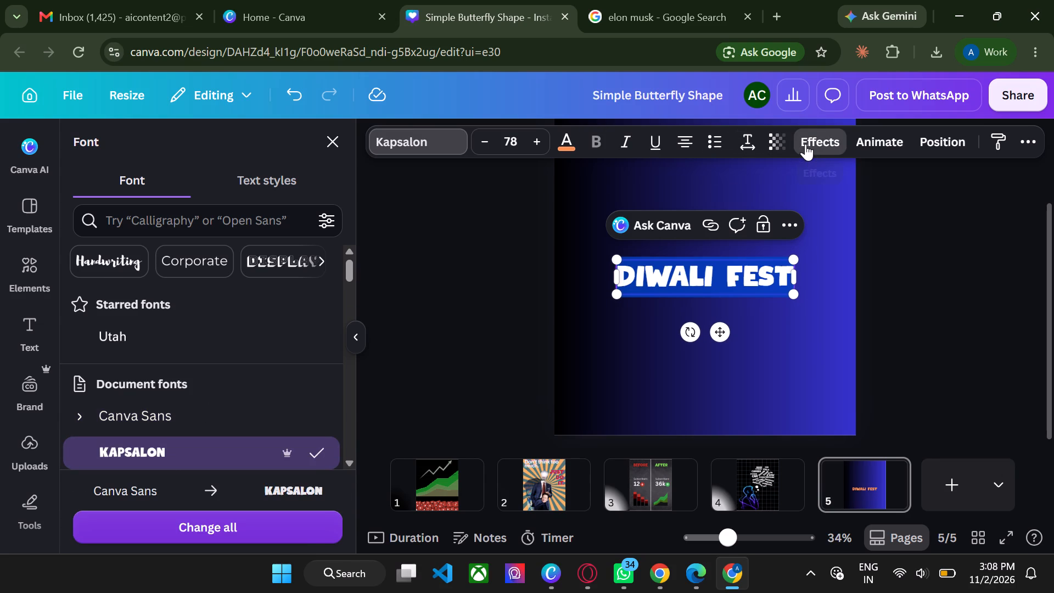
scroll(240, 433, "down", 1)
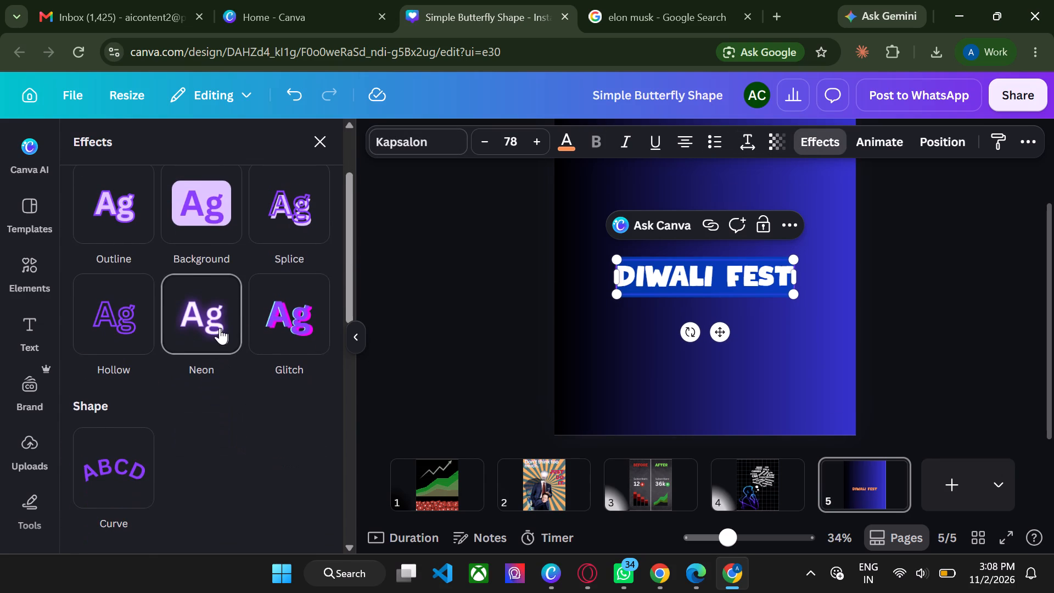
left_click(220, 328)
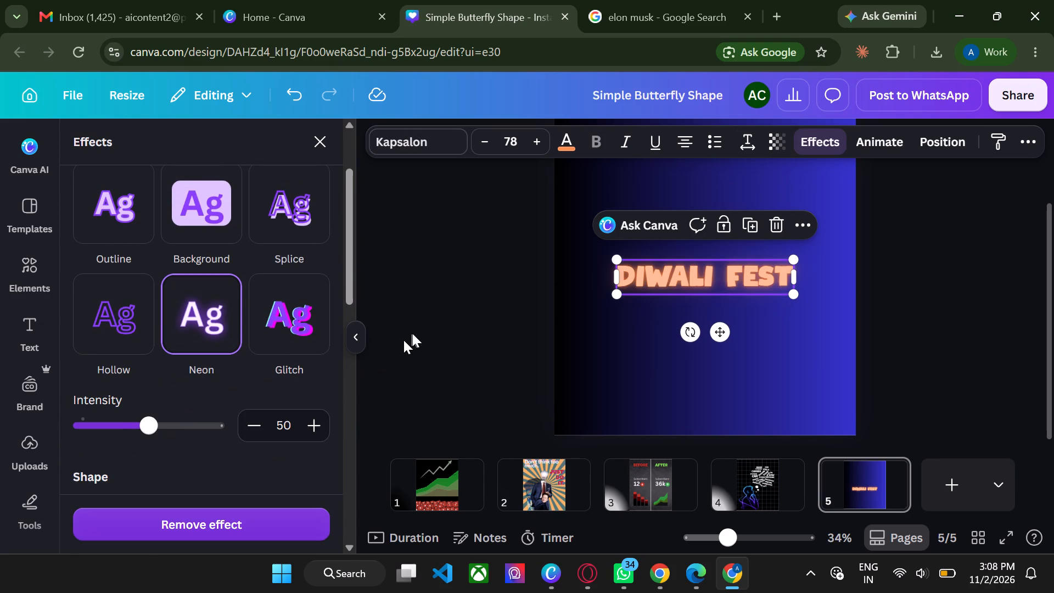
scroll(391, 316, "up", 2)
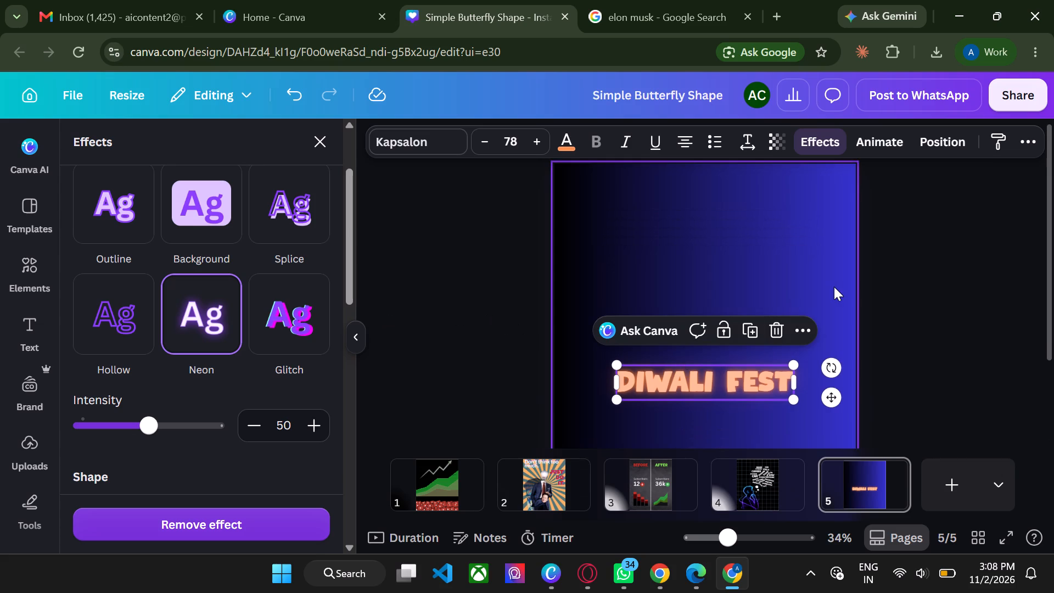
left_click(899, 283)
double_click(926, 299)
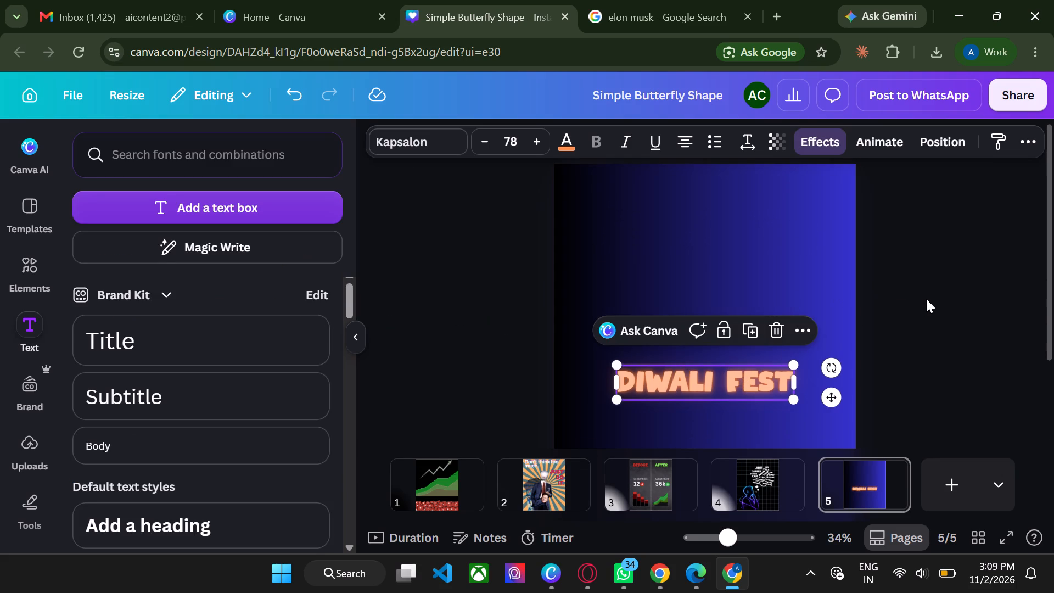
Move the "DIWALI FEST" heading to the top of page 5, roughly centred horizontally.
left_click_drag(767, 377, 754, 181)
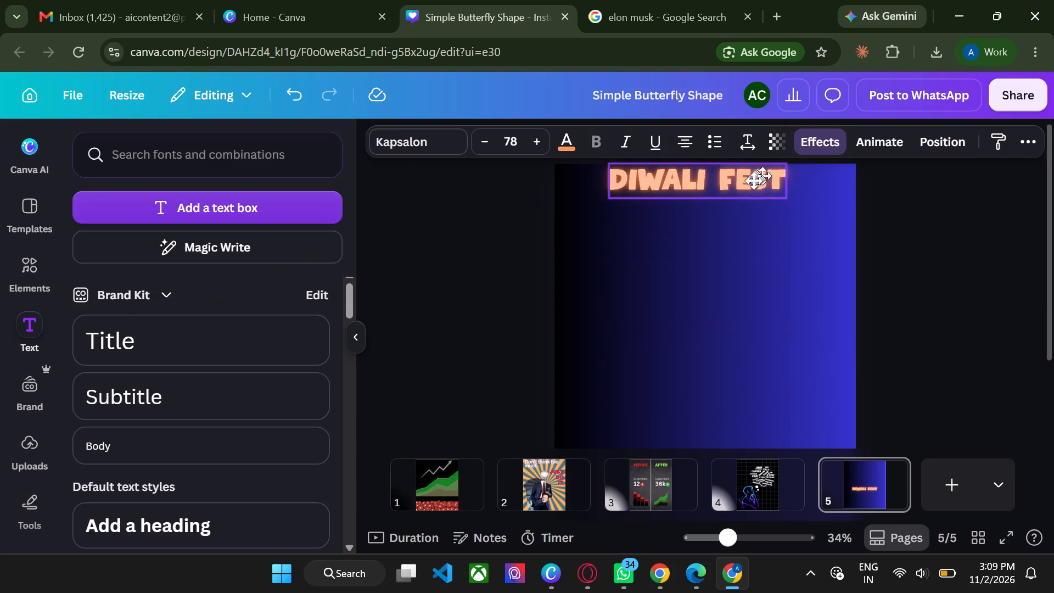
left_click_drag(754, 181, 776, 180)
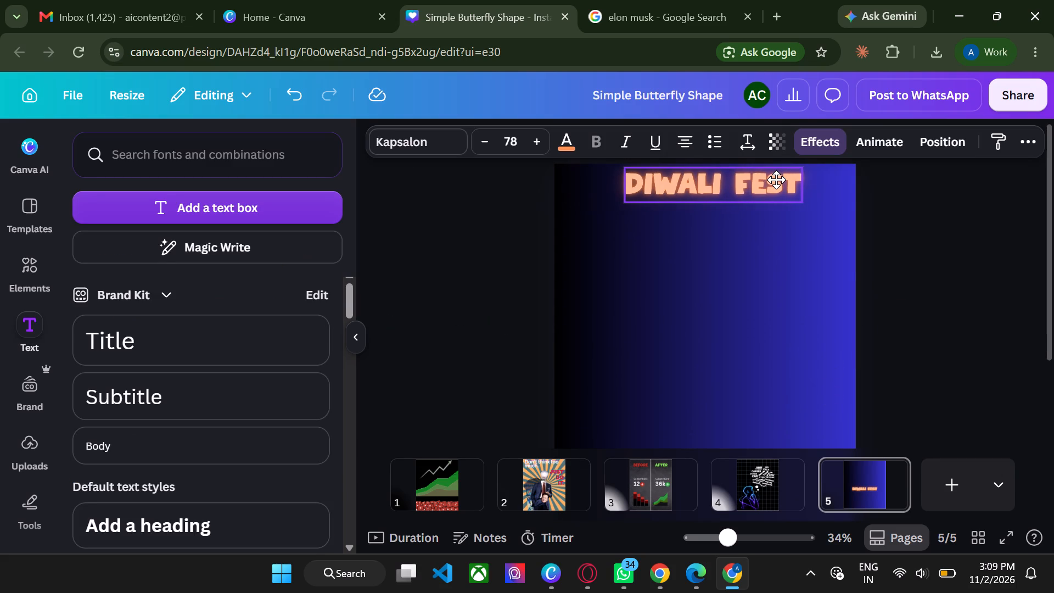
left_click_drag(776, 180, 775, 181)
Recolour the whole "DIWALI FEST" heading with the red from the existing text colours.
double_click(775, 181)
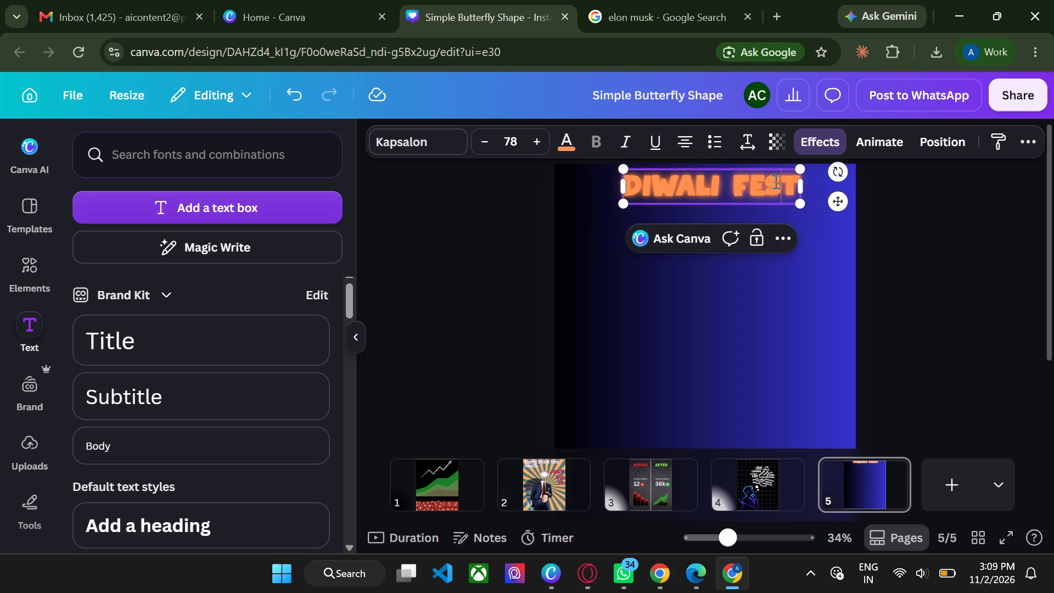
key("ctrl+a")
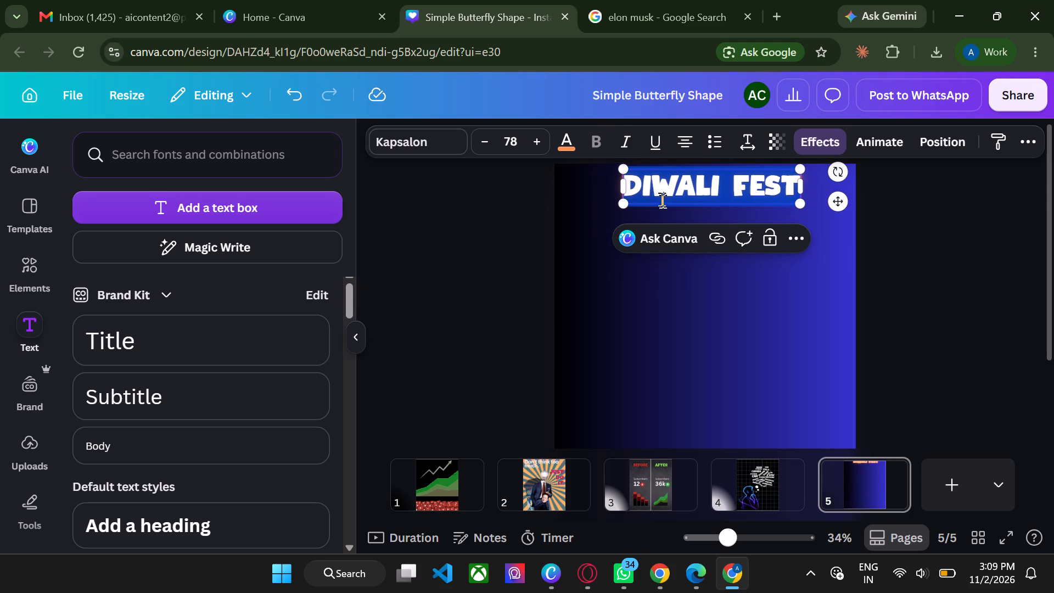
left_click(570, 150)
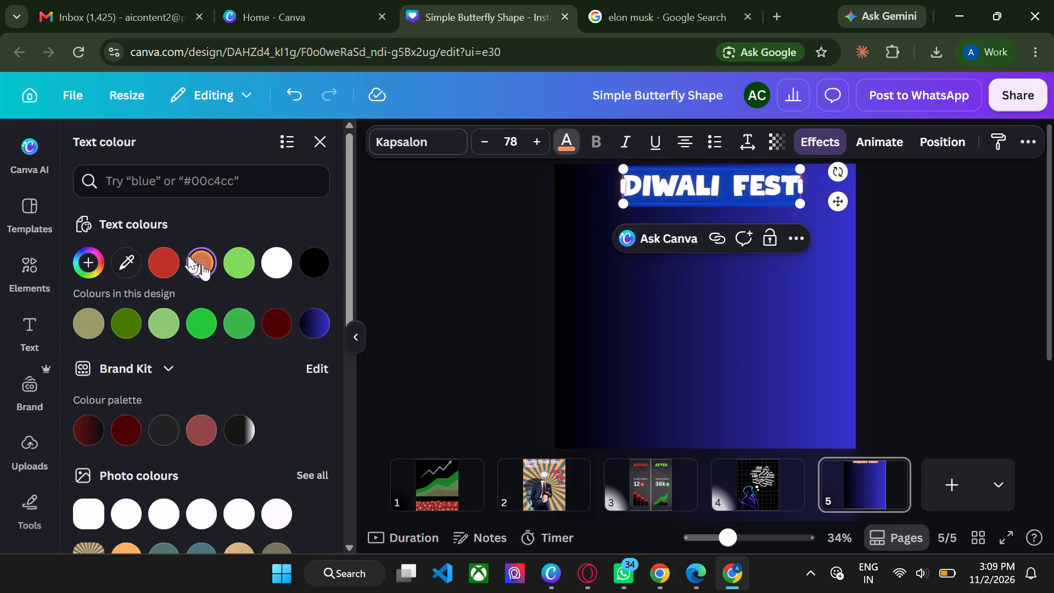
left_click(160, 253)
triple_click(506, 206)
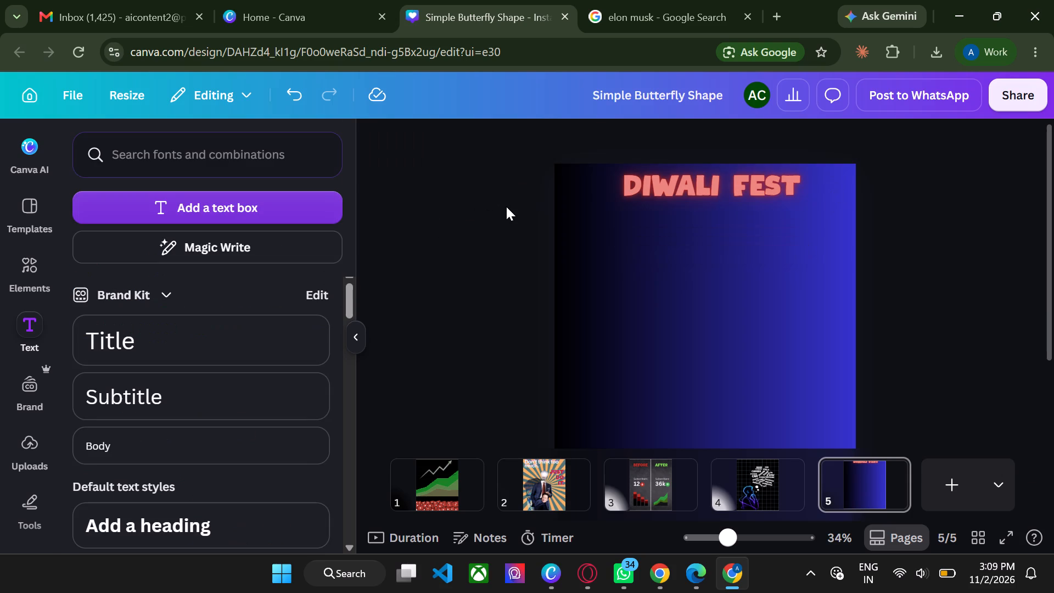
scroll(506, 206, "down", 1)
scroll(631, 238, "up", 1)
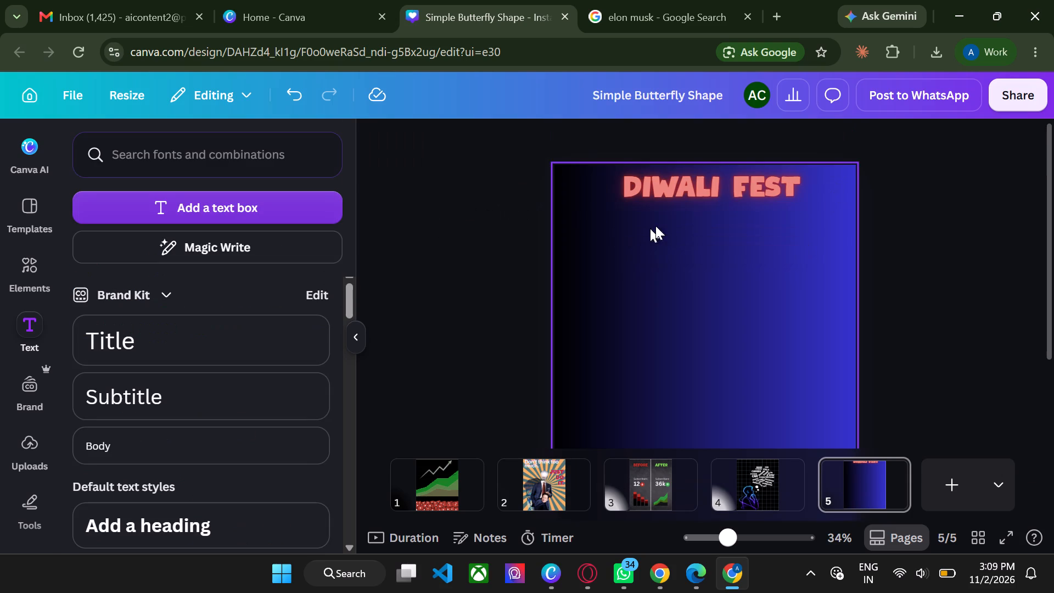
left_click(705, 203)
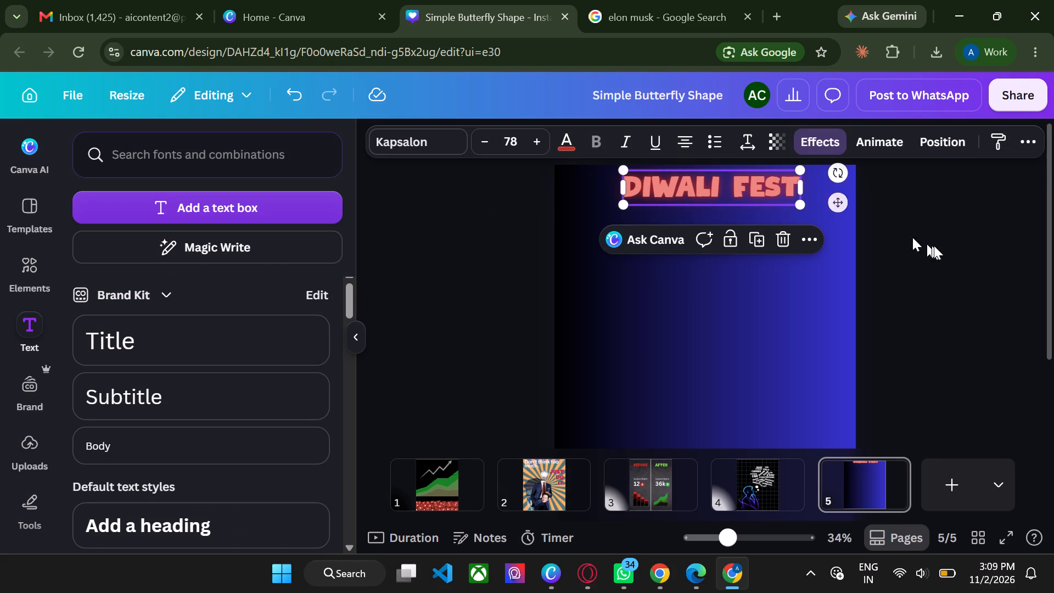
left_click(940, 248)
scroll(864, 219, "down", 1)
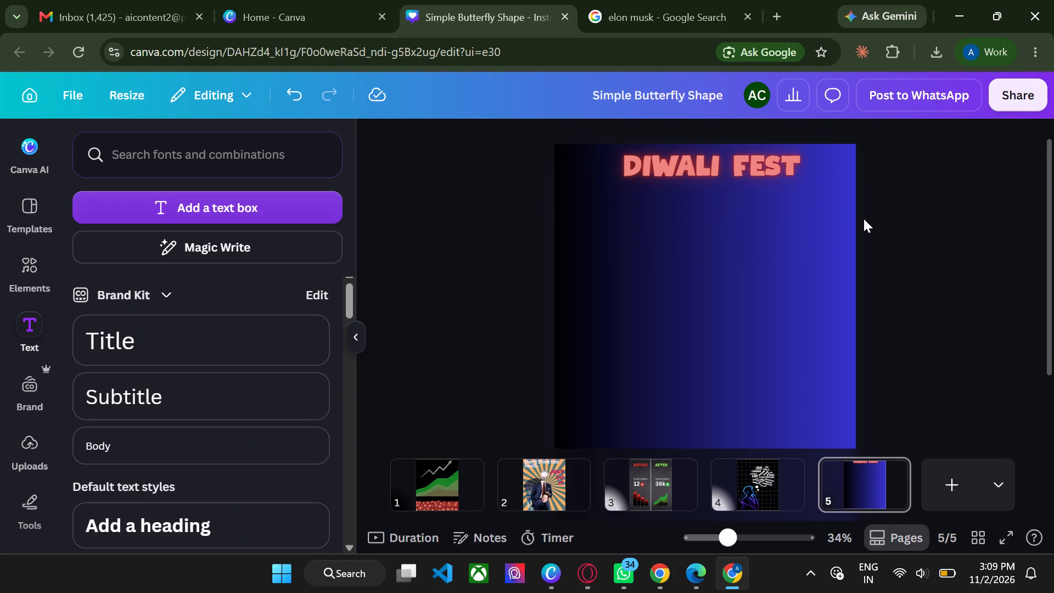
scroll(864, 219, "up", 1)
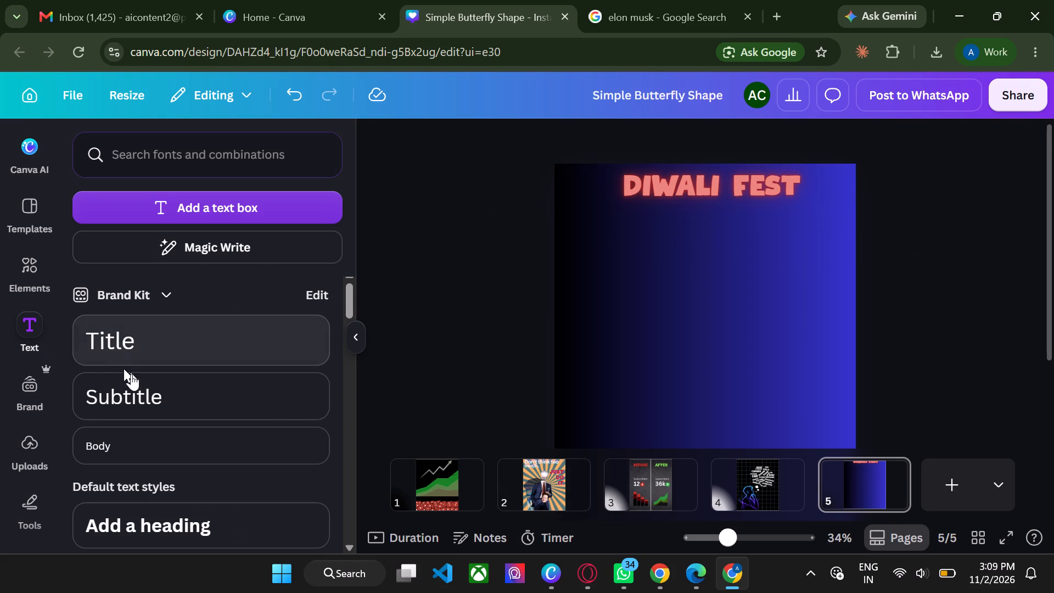
Add a subtitle reading "PHYSICWALLAH" to page 5 and place it centred a little below the "DIWALI FEST" heading.
left_click(147, 387)
key("BackSpace")
type("PHYSICWALLAH")
left_click(931, 272)
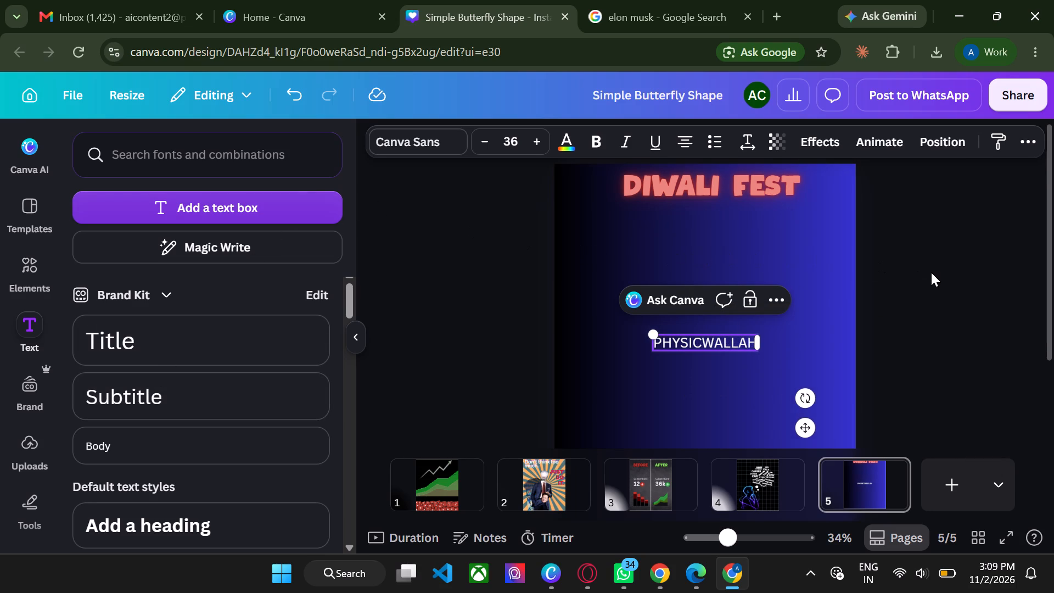
left_click_drag(739, 344, 745, 228)
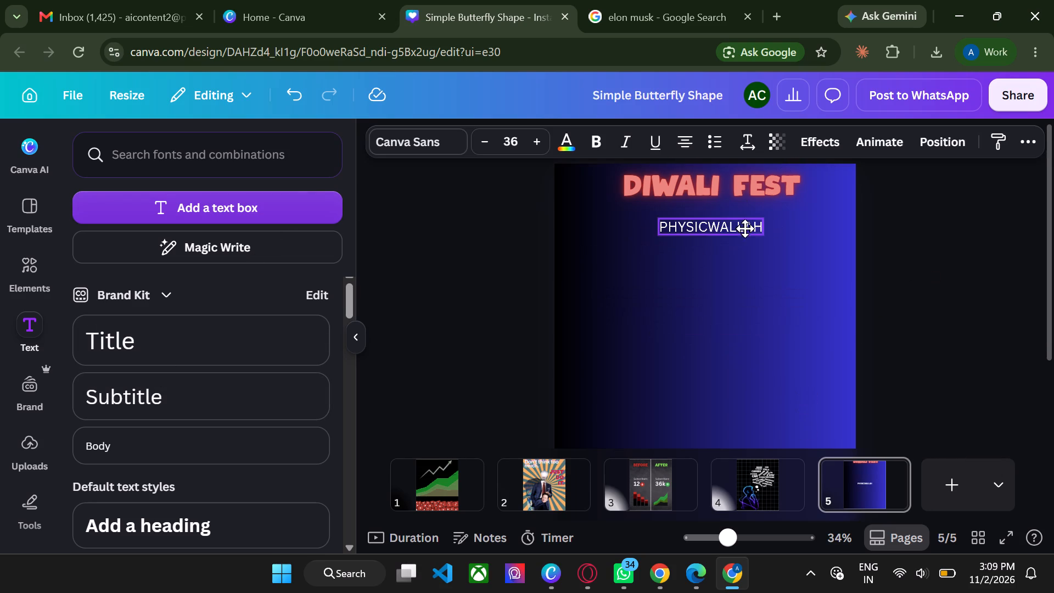
left_click_drag(745, 228, 741, 232)
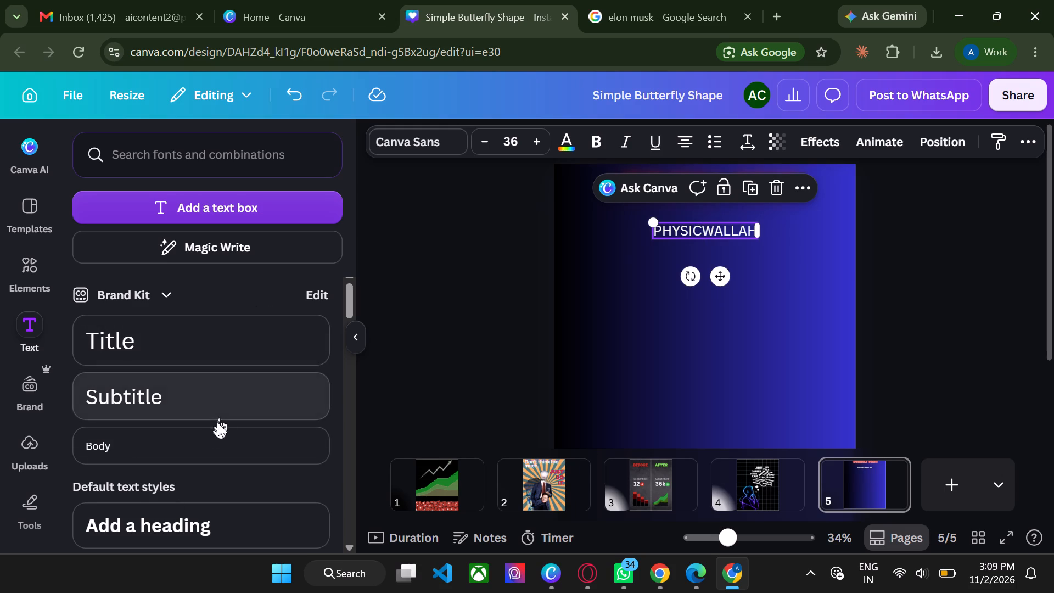
Add body text reading "BY" and centre it between the "DIWALI FEST" heading and "PHYSICWALLAH".
left_click(218, 434)
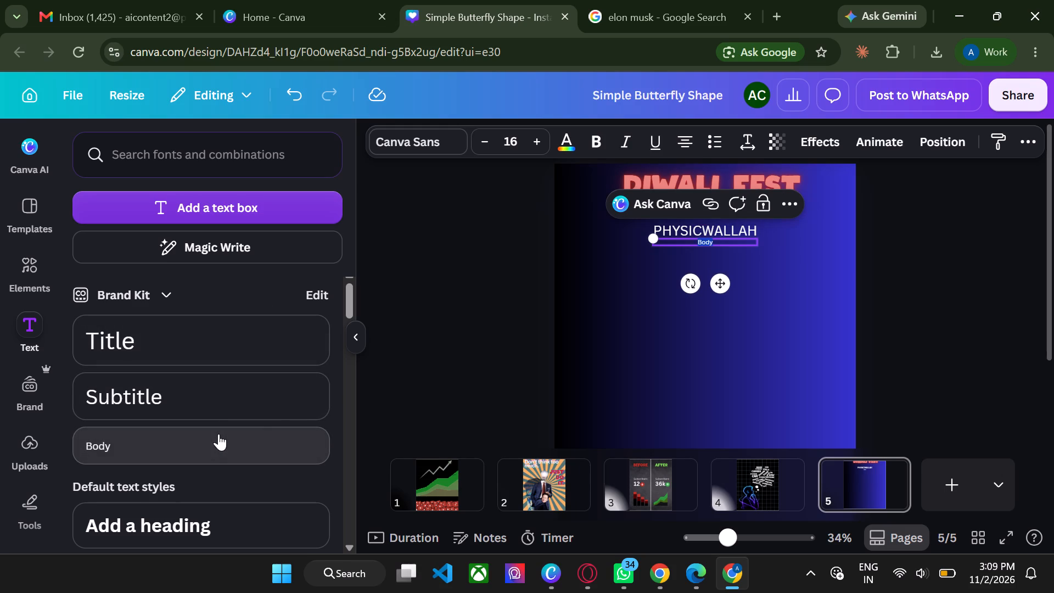
key("BackSpace")
type("BY")
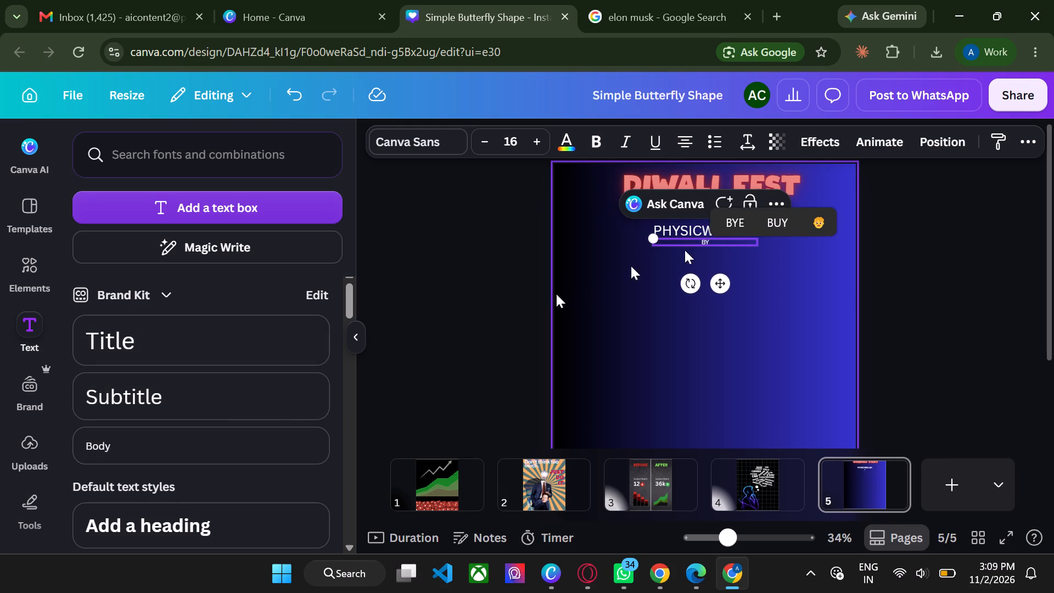
left_click_drag(720, 286, 726, 246)
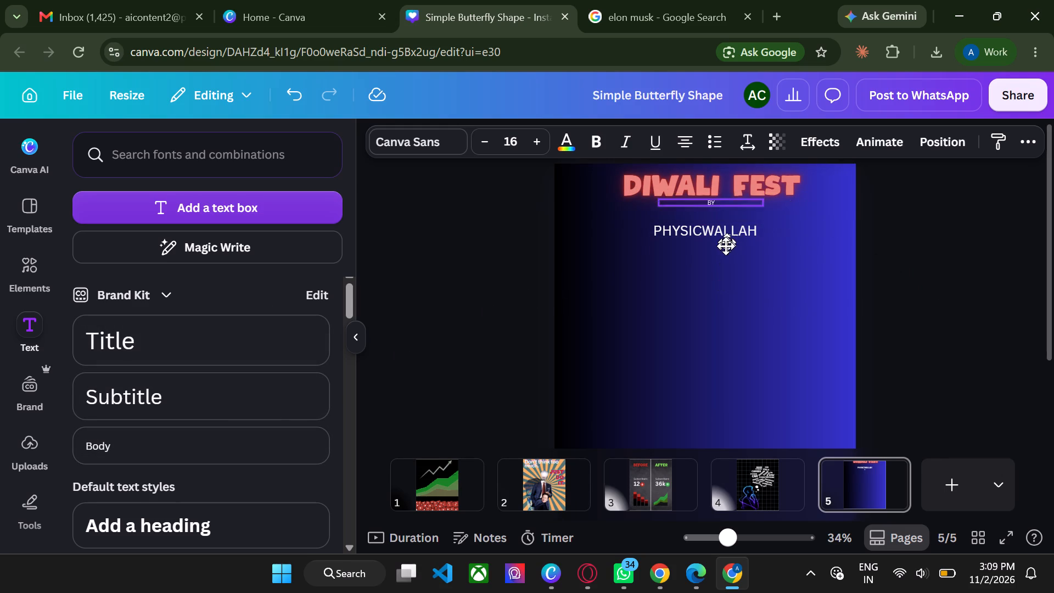
left_click_drag(726, 246, 717, 253)
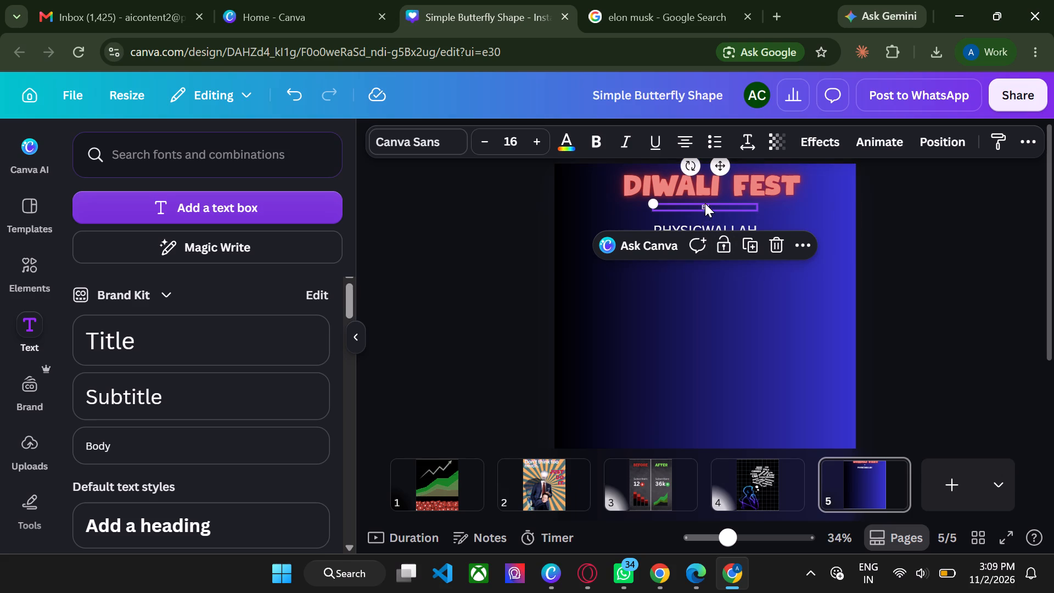
Increase the font size of the "BY" text by several points.
double_click(705, 203)
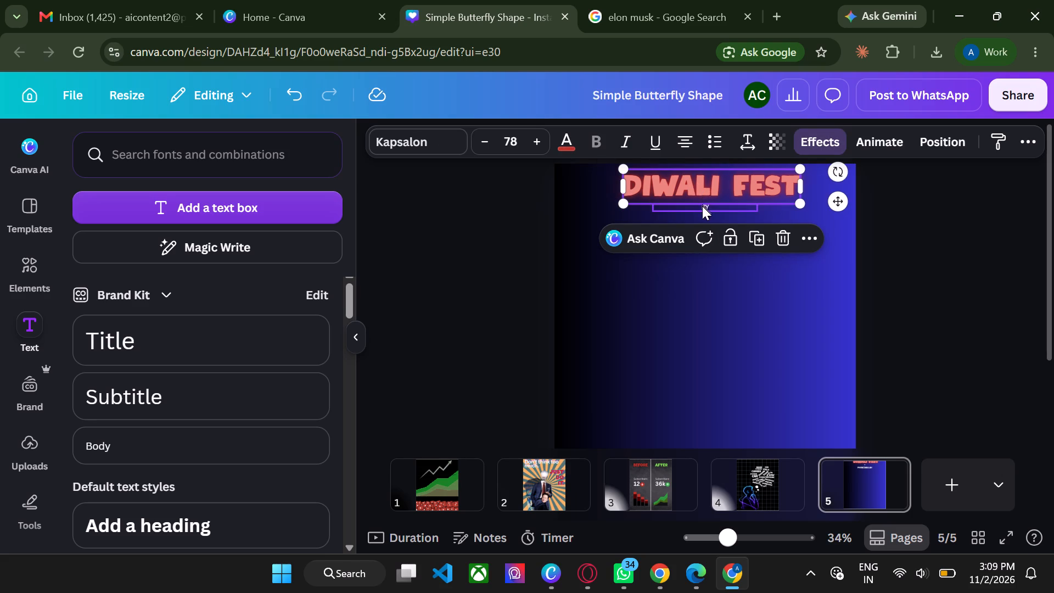
triple_click(702, 206)
triple_click(545, 147)
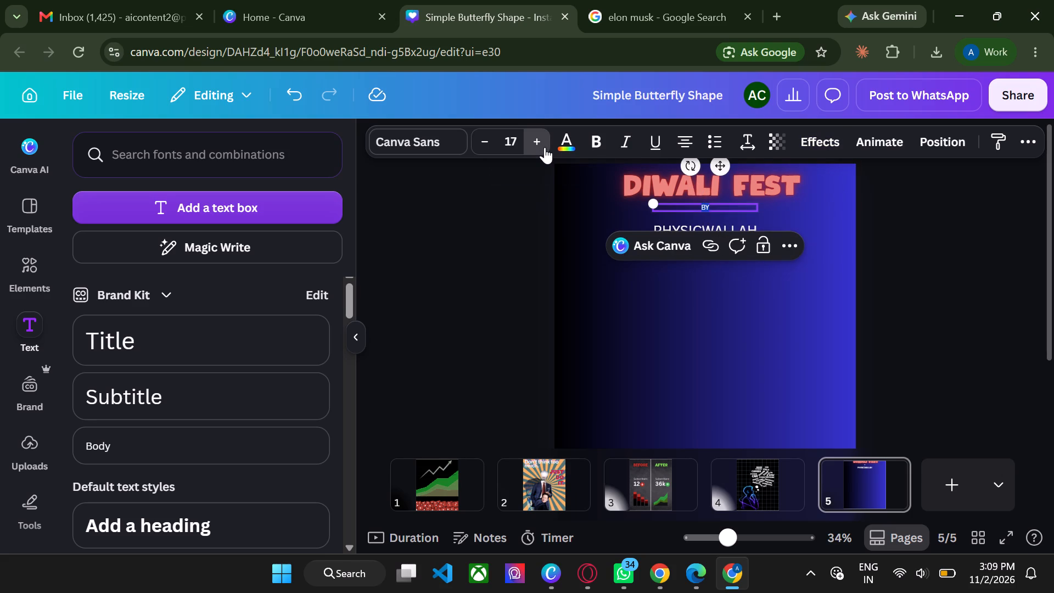
triple_click(545, 147)
left_click(545, 147)
left_click(456, 309)
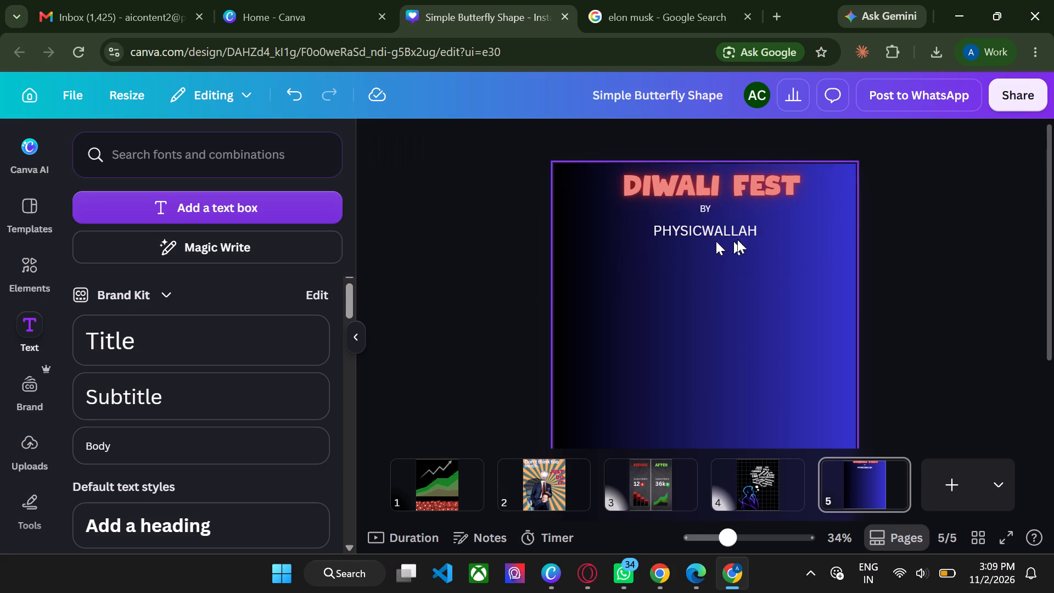
Set the "PHYSICWALLAH" subtitle in Kapsalon and increase its font size by several points.
triple_click(724, 231)
left_click(431, 144)
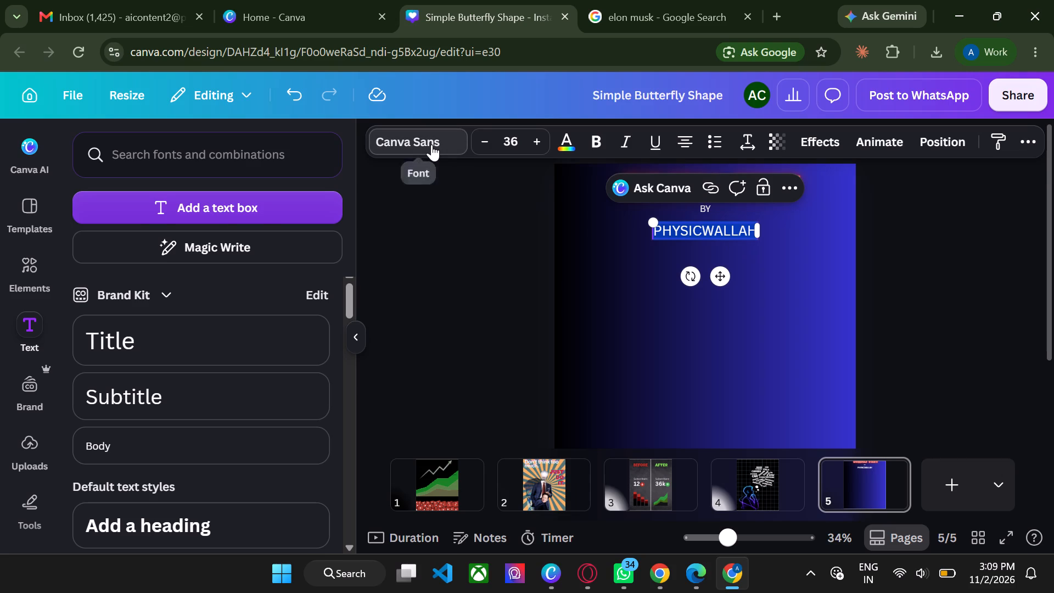
left_click(175, 445)
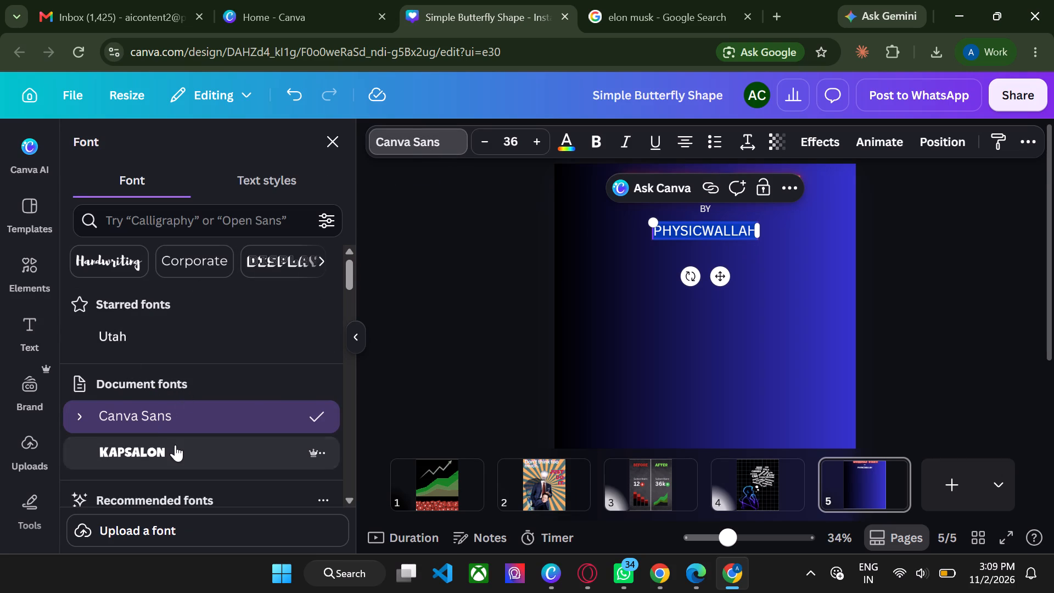
triple_click(536, 149)
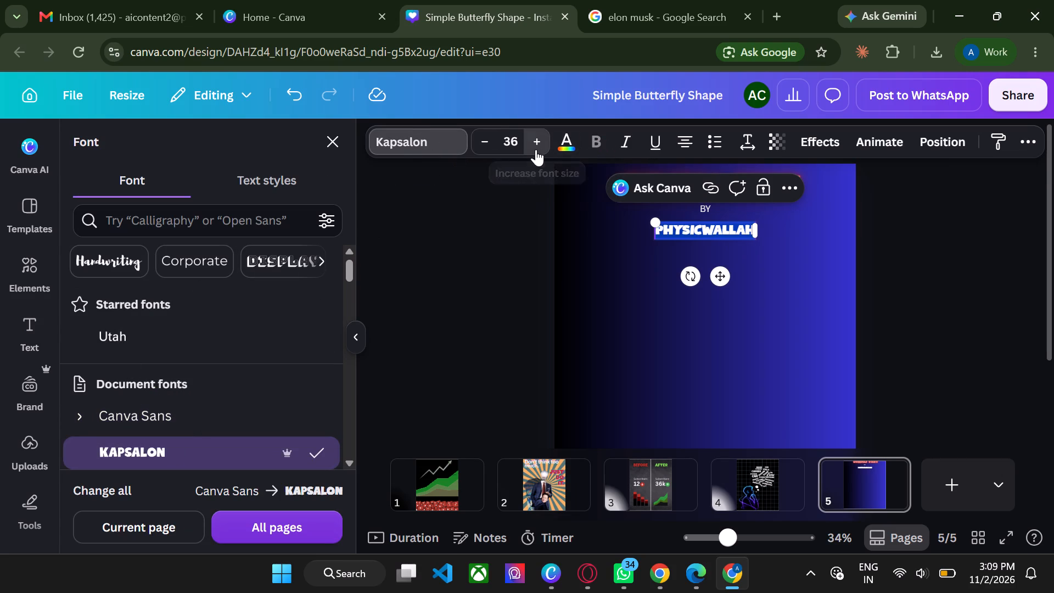
triple_click(536, 149)
double_click(536, 149)
left_click_drag(536, 149, 510, 240)
triple_click(510, 240)
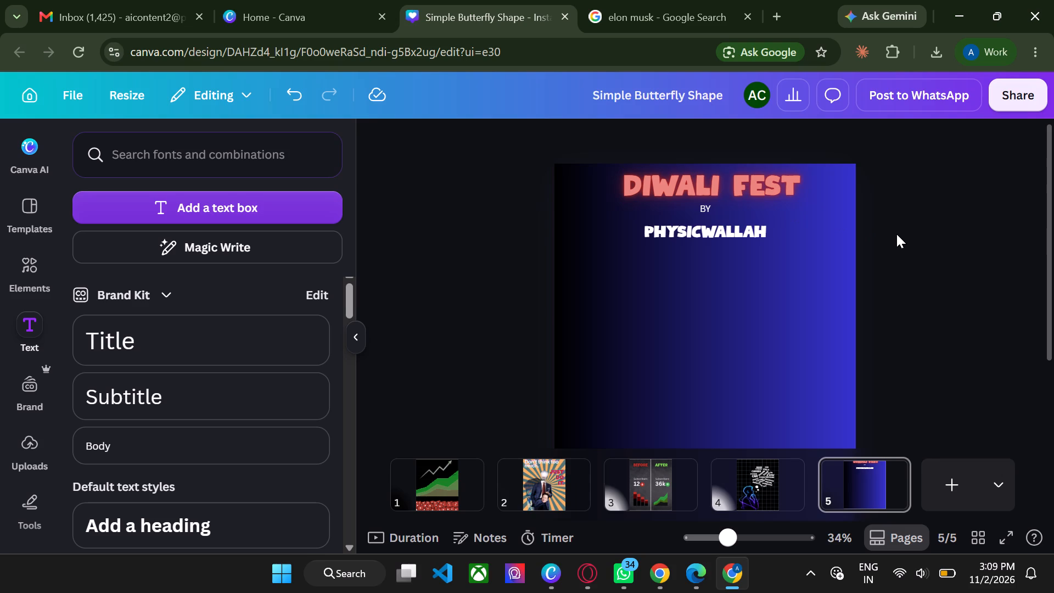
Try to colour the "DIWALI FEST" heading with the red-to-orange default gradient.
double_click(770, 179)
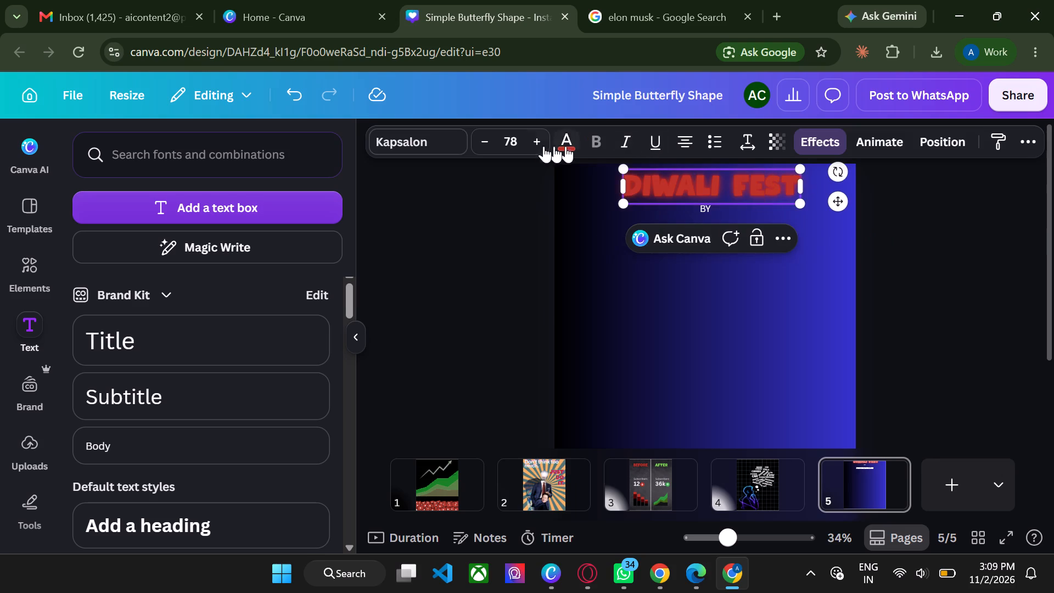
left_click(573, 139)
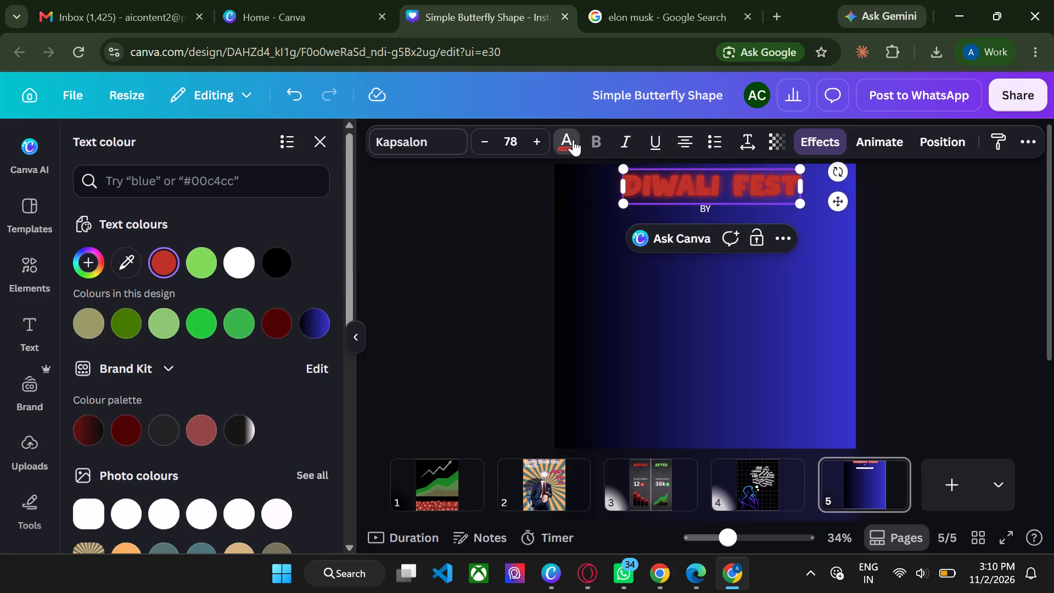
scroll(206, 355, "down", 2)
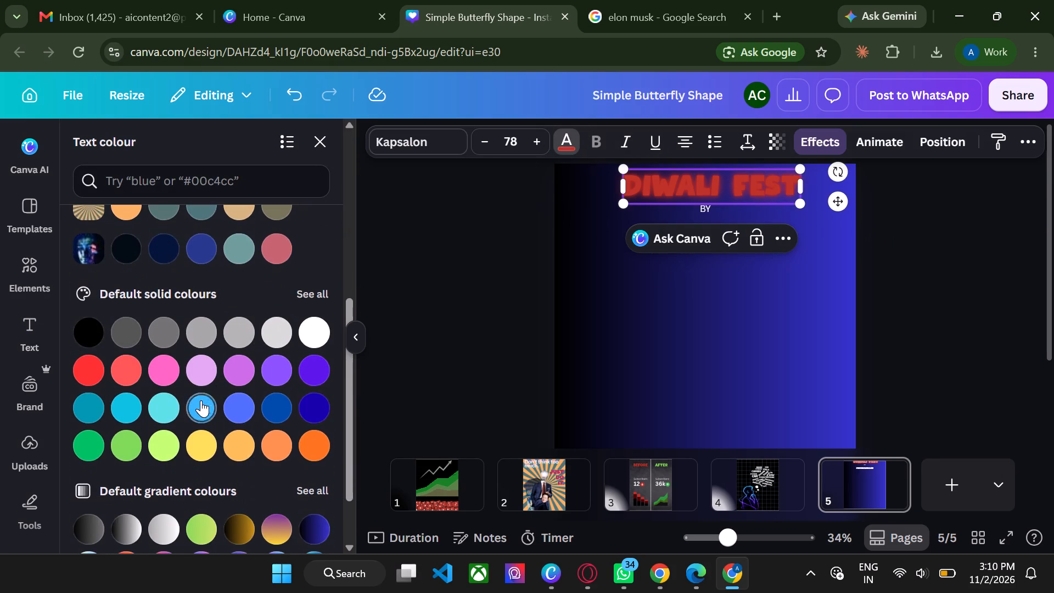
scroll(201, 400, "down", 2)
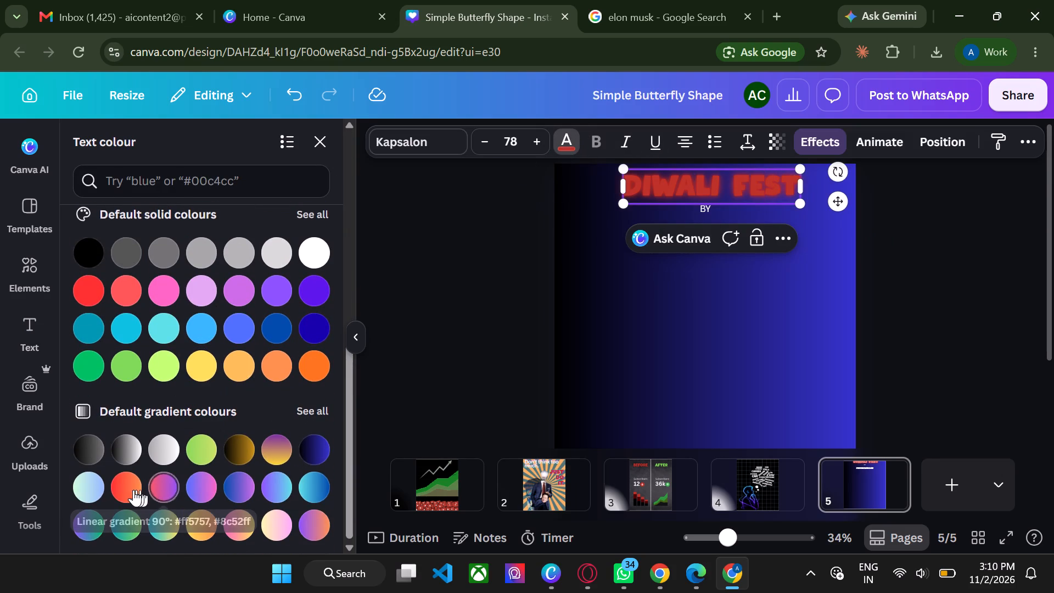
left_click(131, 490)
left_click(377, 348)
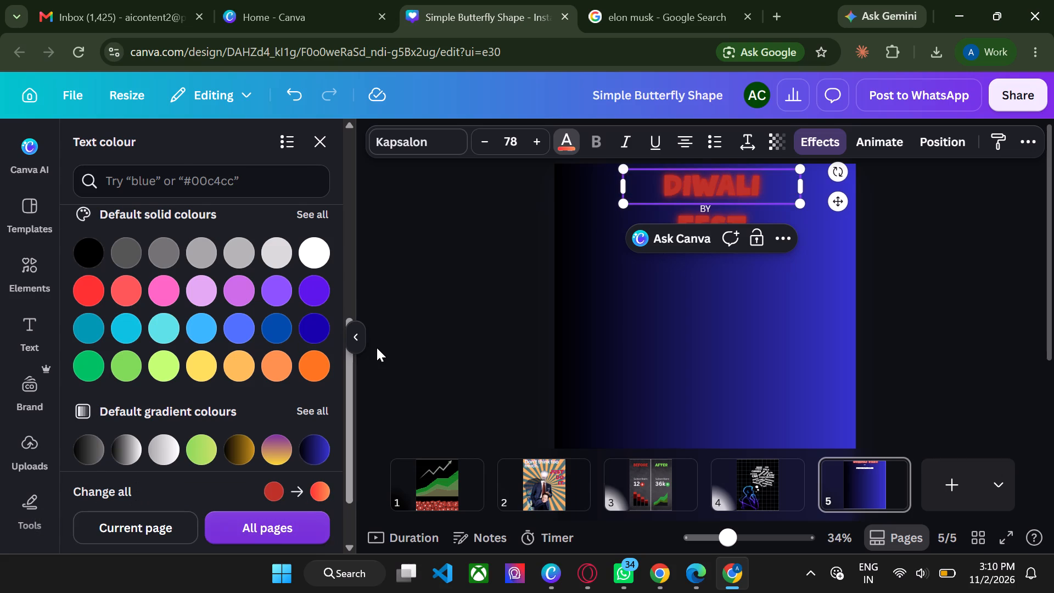
Widen the "DIWALI FEST" text box so the heading fits on one line, and recentre it at the top of page 5.
left_click_drag(803, 186, 829, 184)
double_click(951, 189)
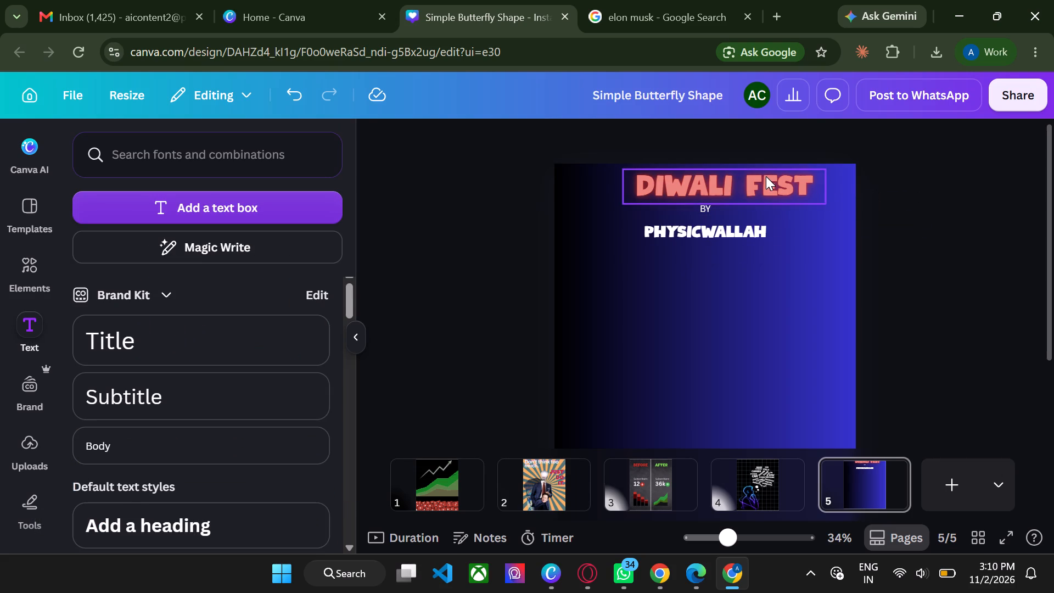
left_click(926, 165)
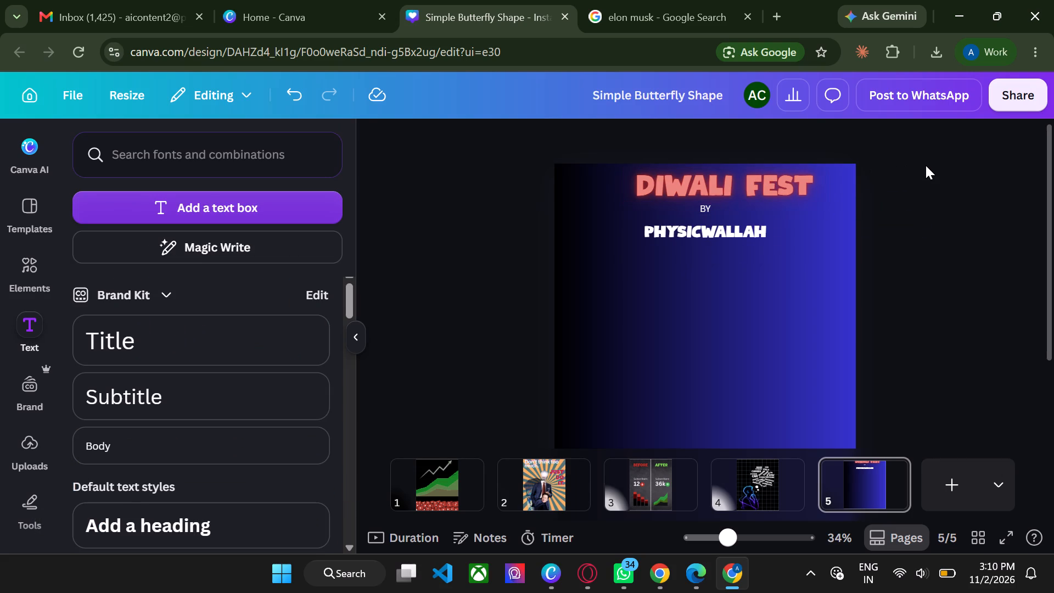
left_click_drag(769, 183, 752, 183)
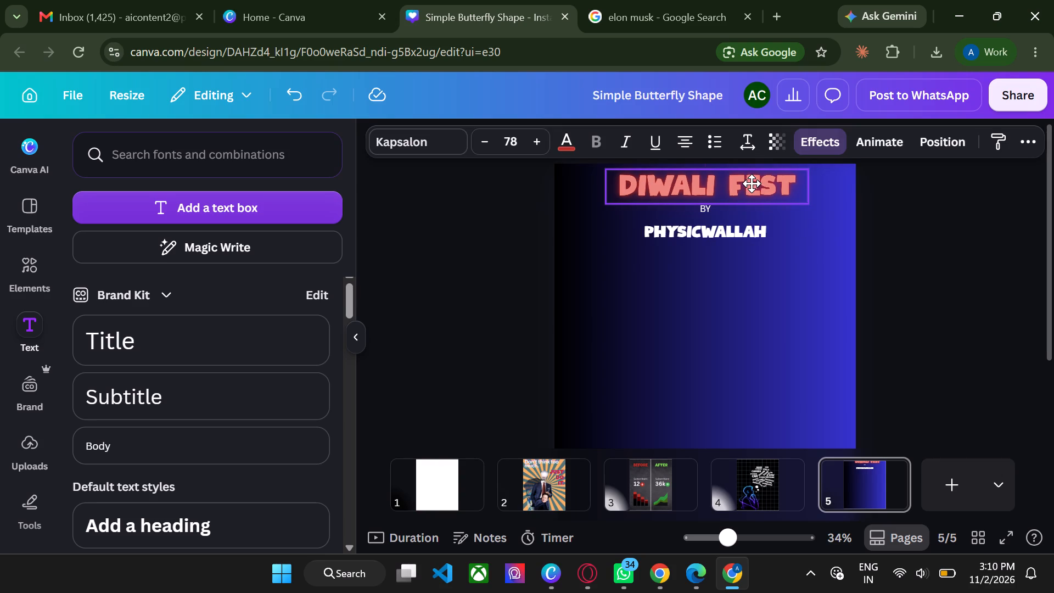
left_click_drag(752, 183, 753, 183)
Recolour the "DIWALI FEST" heading with the yellow default solid colour.
left_click(574, 150)
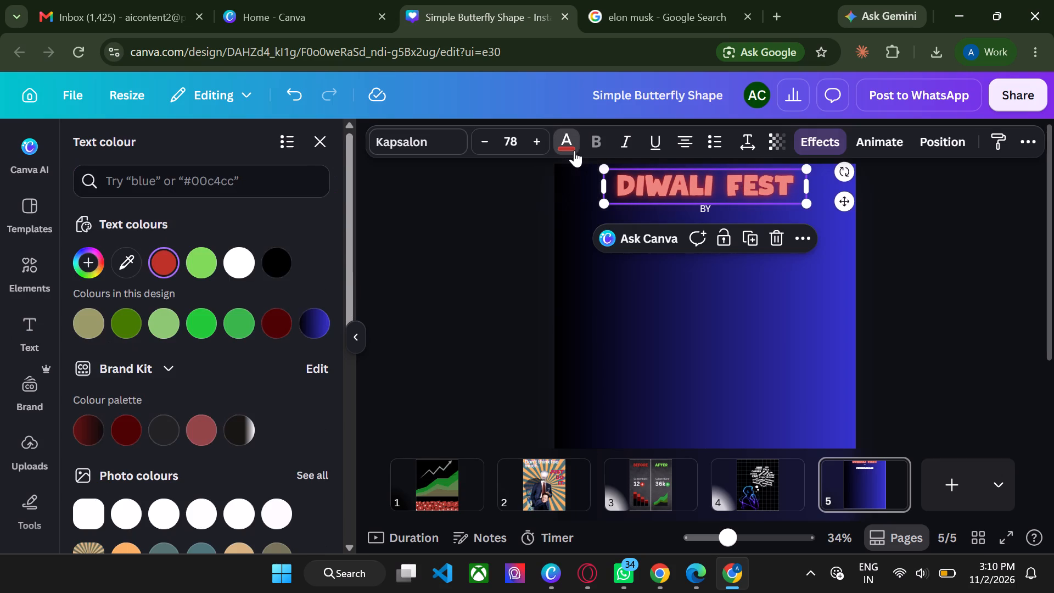
scroll(203, 289, "down", 3)
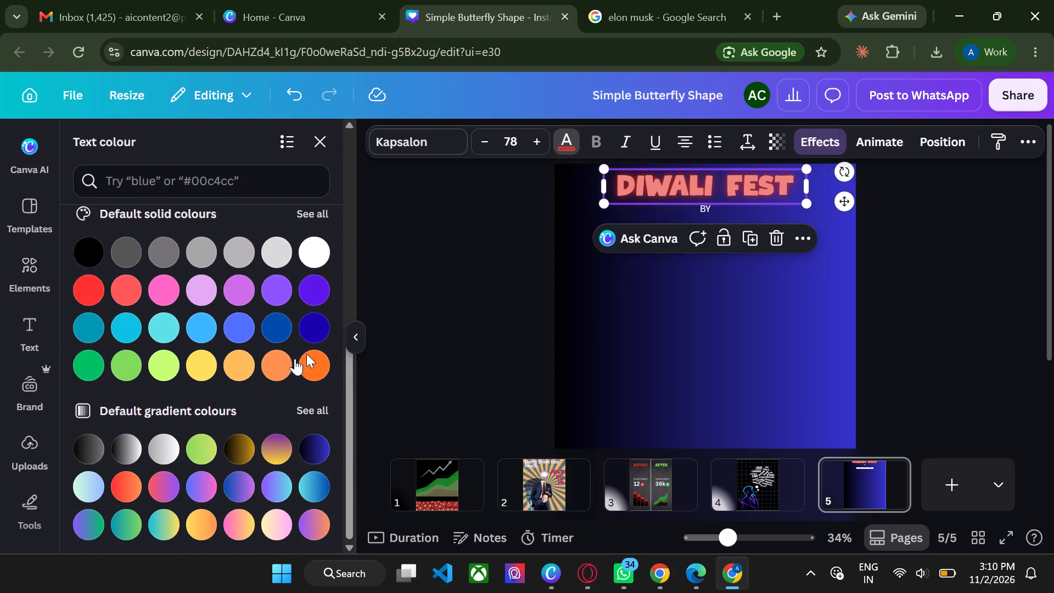
left_click(203, 373)
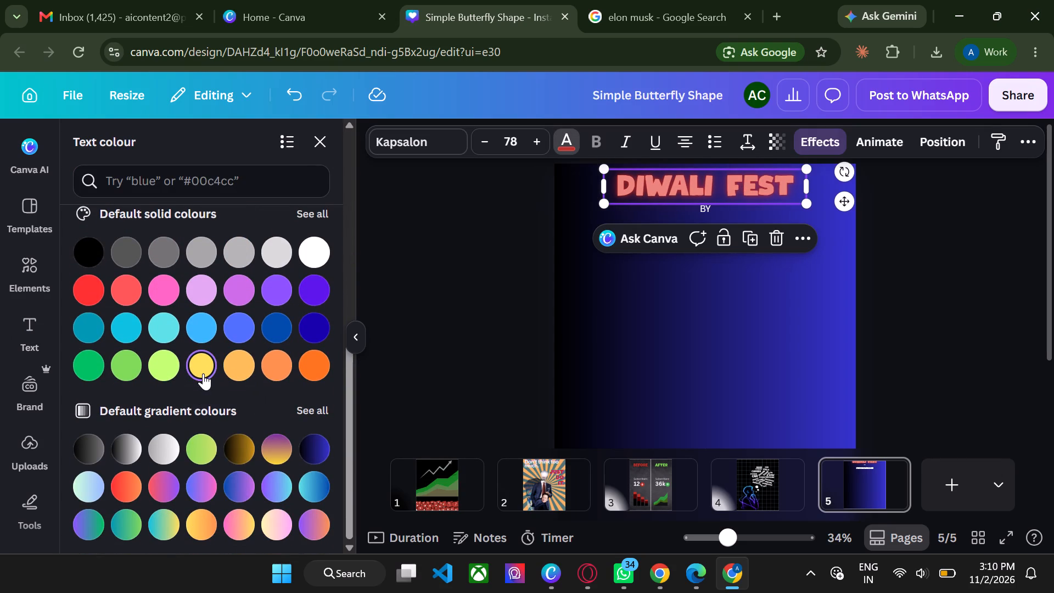
triple_click(372, 270)
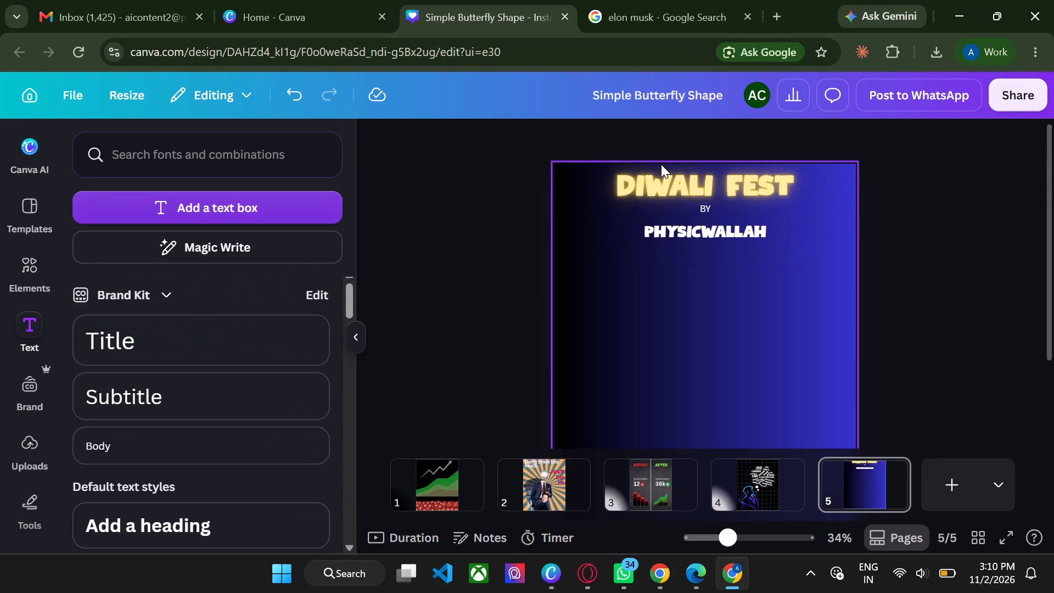
Nudge the "DIWALI FEST" heading slightly to the right along the top of page 5.
left_click_drag(661, 175, 668, 176)
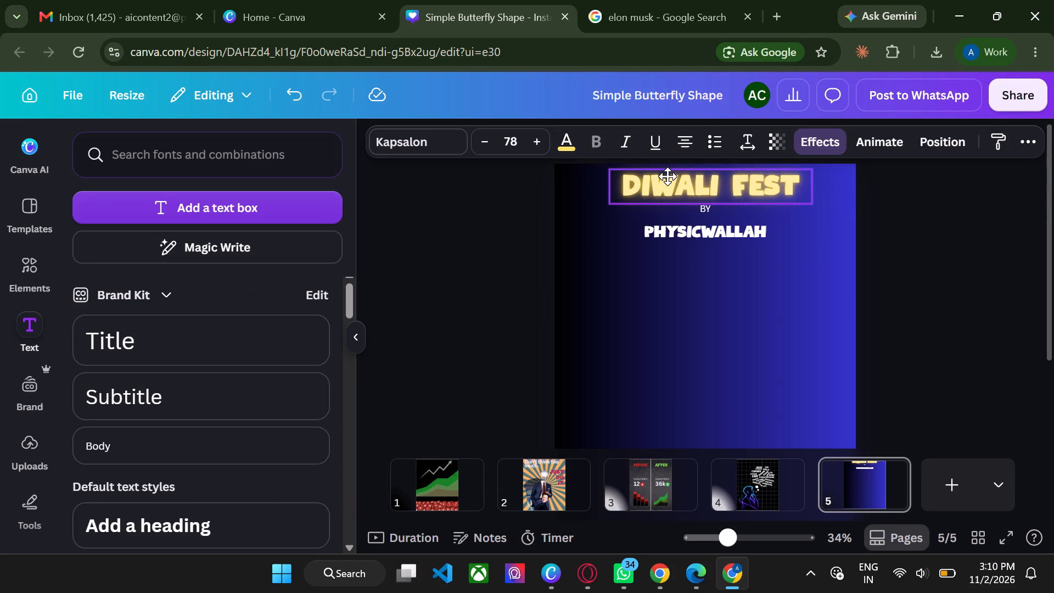
left_click_drag(668, 176, 667, 176)
Make the "BY" text between the heading and the "PHYSICWALLAH" subtitle bold.
left_click(702, 205)
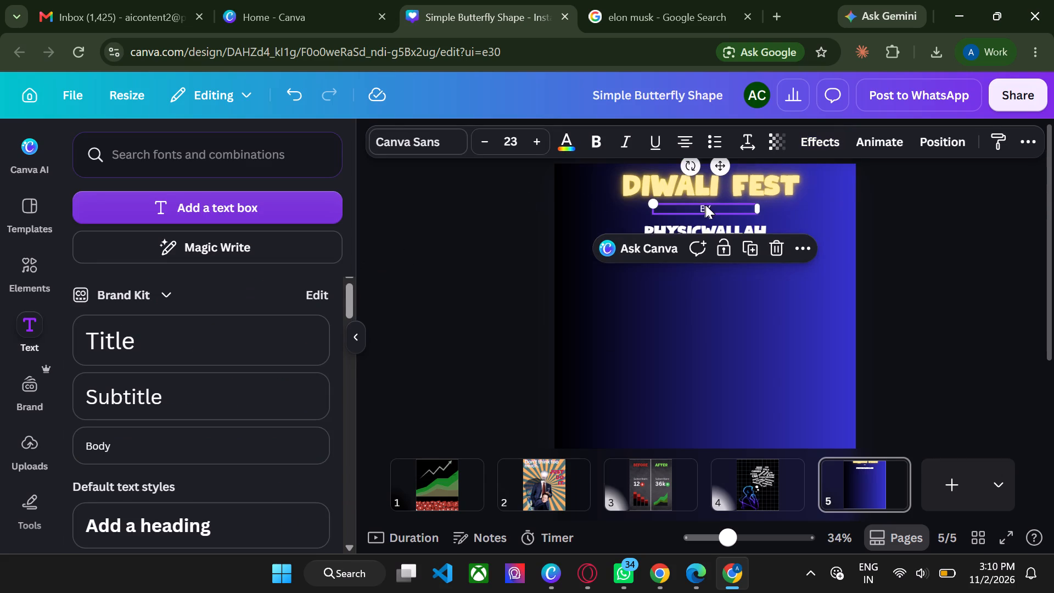
double_click(704, 206)
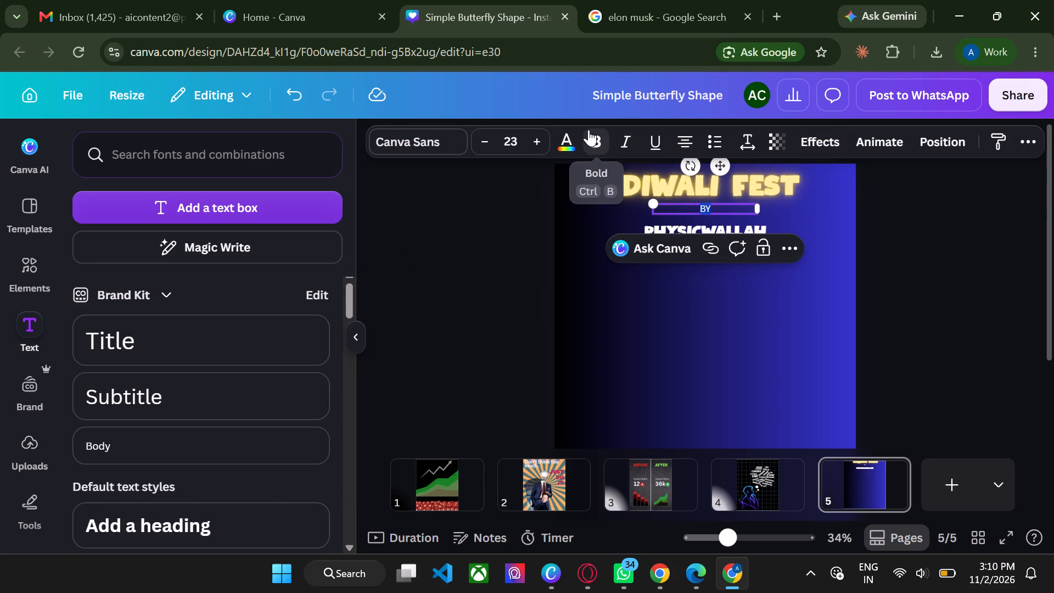
left_click(588, 130)
double_click(499, 261)
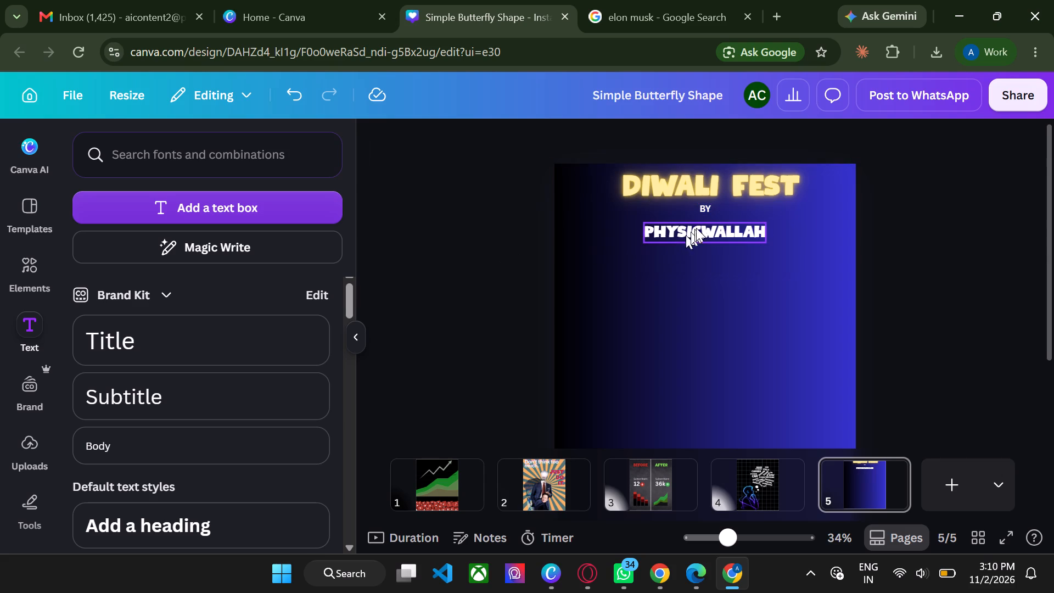
left_click(699, 225)
left_click(952, 209)
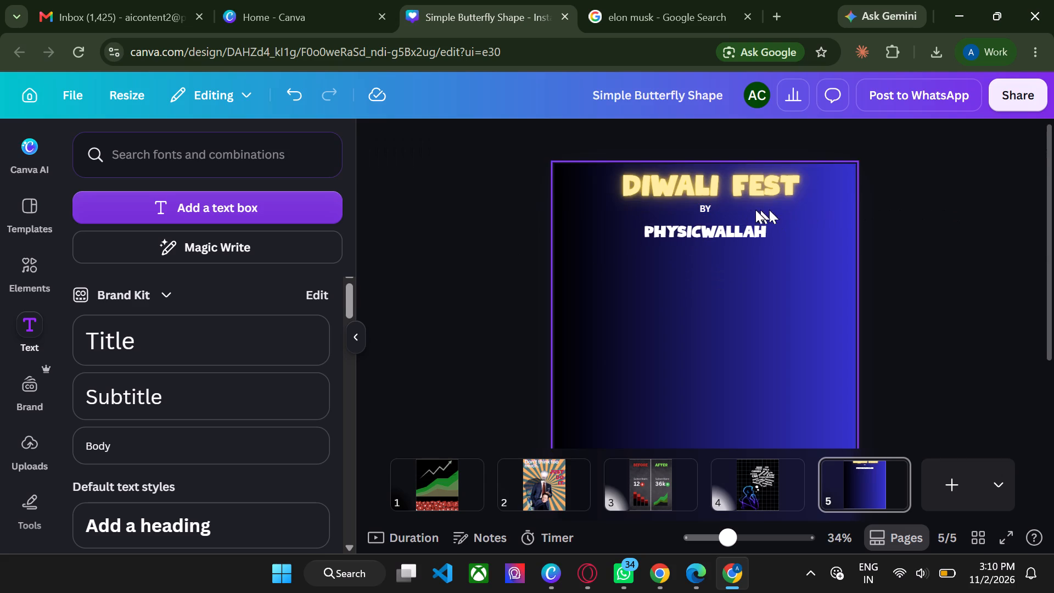
Move the "BY" text down slightly, keeping it horizontally centred between "DIWALI FEST" and "PHYSICWALLAH".
left_click(725, 210)
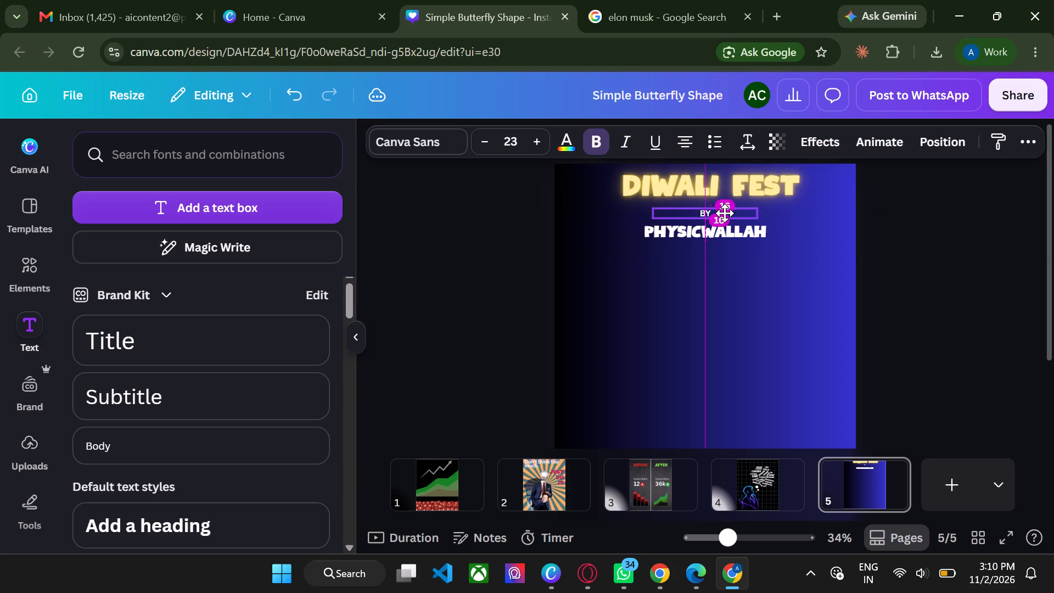
left_click(961, 200)
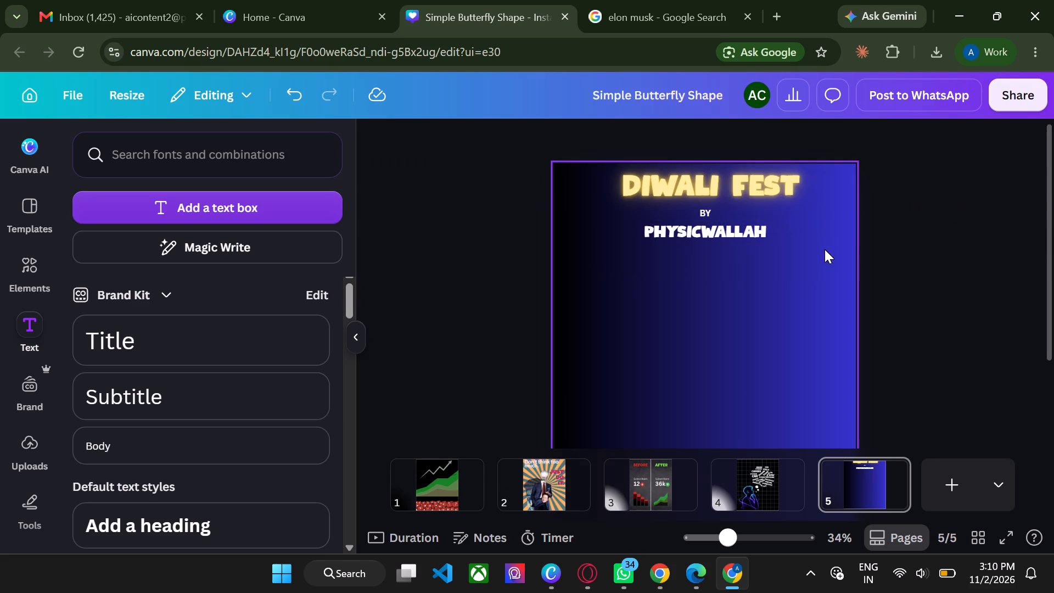
Search the elements library for DIYA and look through the graphics, photos and videos.
scroll(825, 249, "down", 1)
scroll(461, 317, "down", 1)
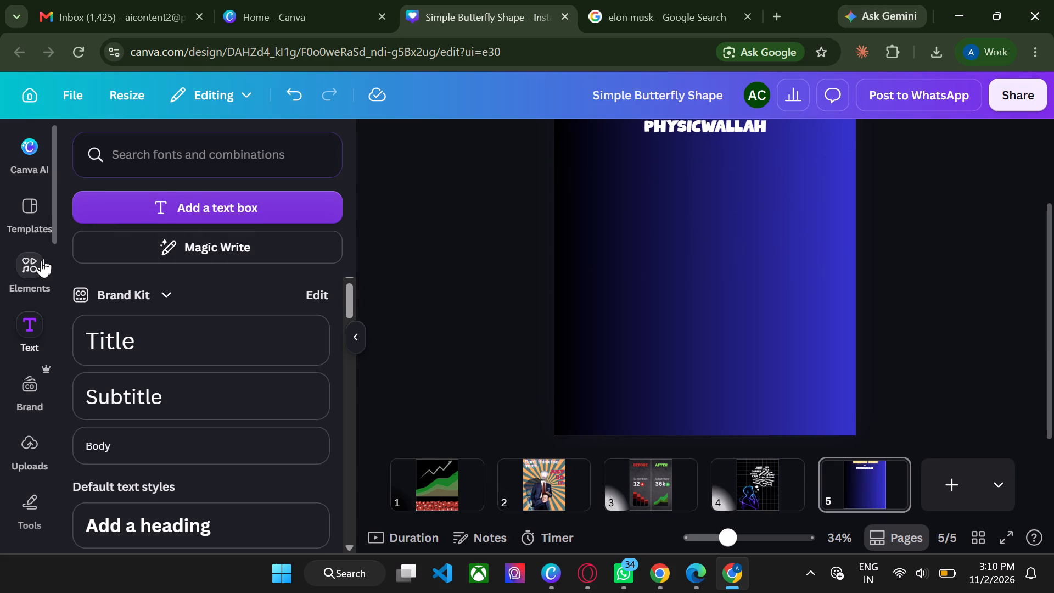
left_click(41, 262)
left_click(248, 147)
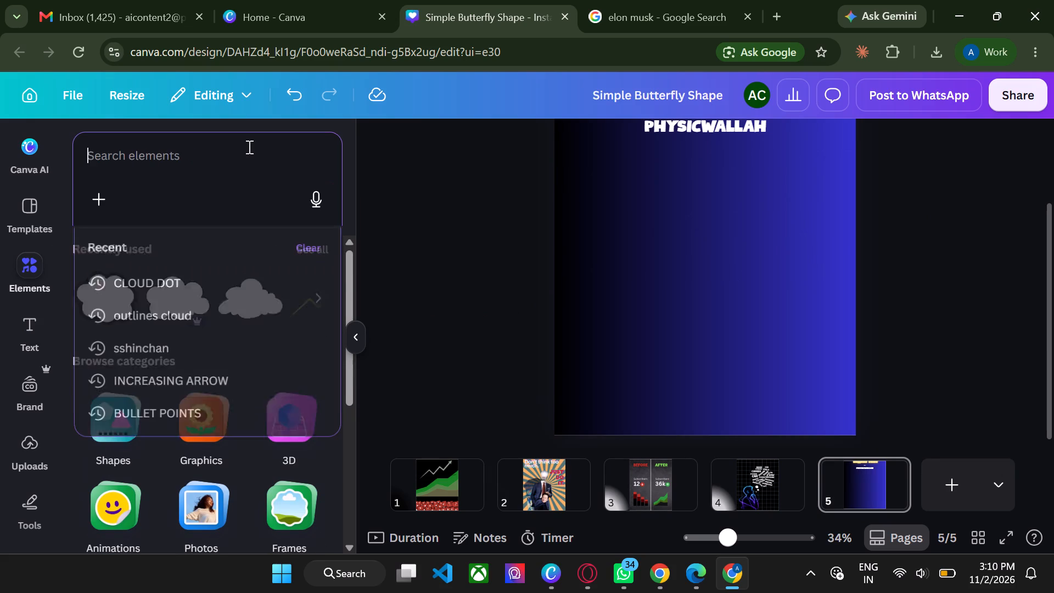
type("DIYA")
key("Return")
scroll(272, 306, "down", 1)
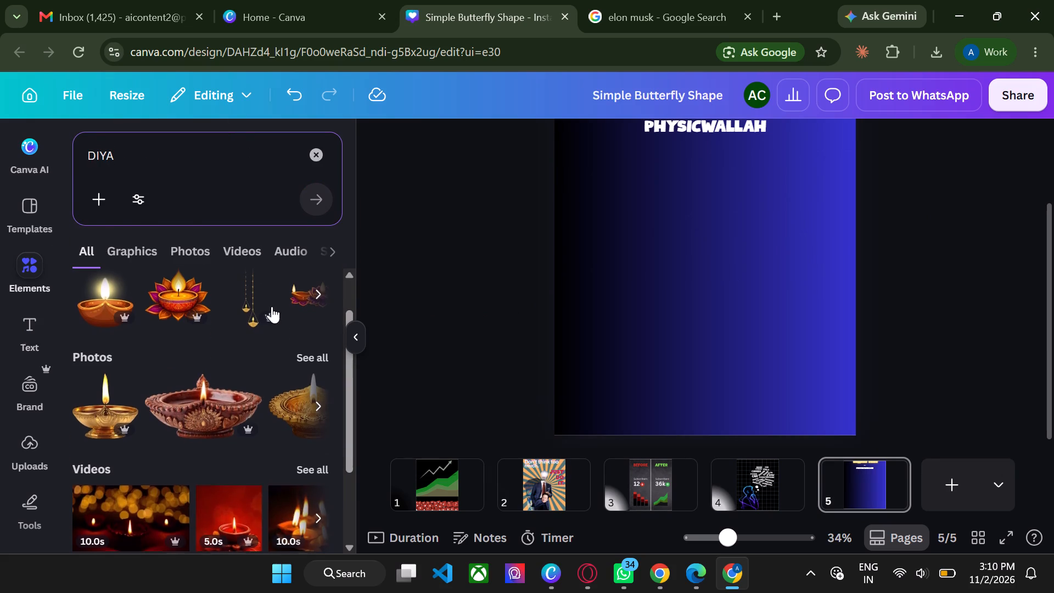
scroll(114, 311, "up", 1)
scroll(114, 311, "down", 1)
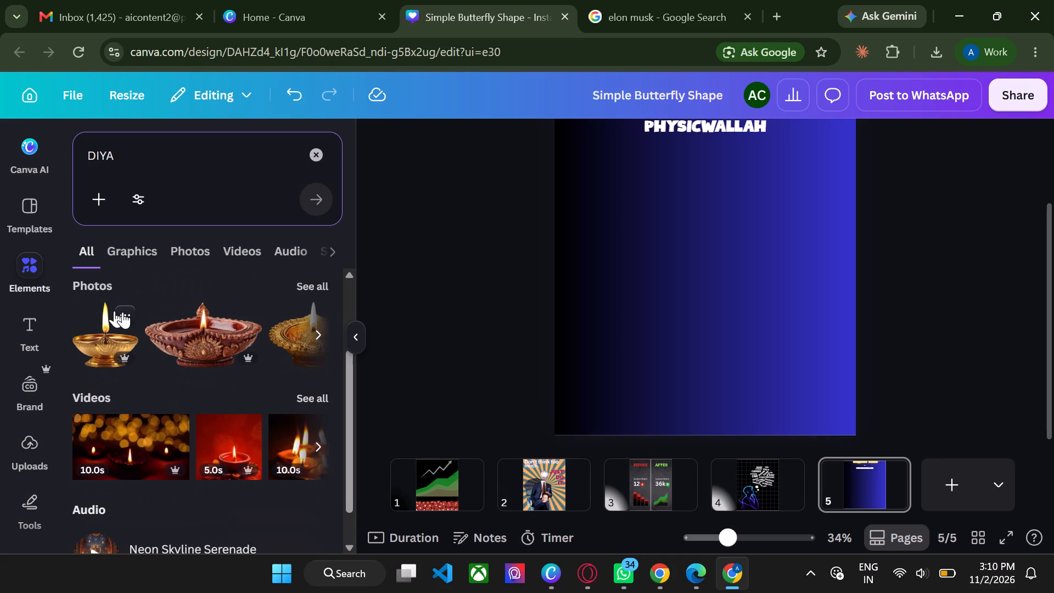
scroll(199, 338, "up", 1)
scroll(199, 338, "down", 1)
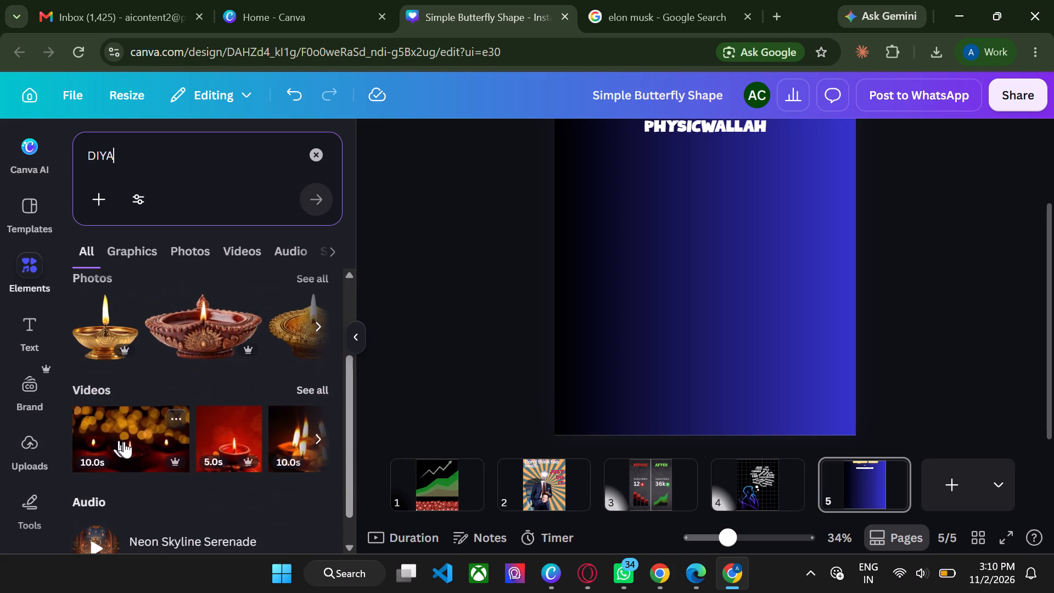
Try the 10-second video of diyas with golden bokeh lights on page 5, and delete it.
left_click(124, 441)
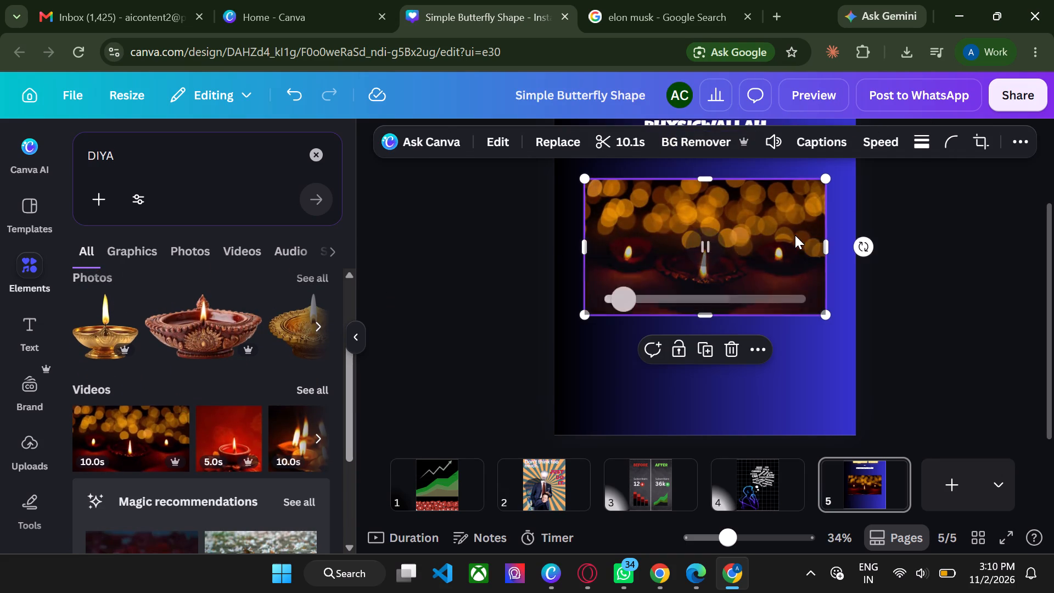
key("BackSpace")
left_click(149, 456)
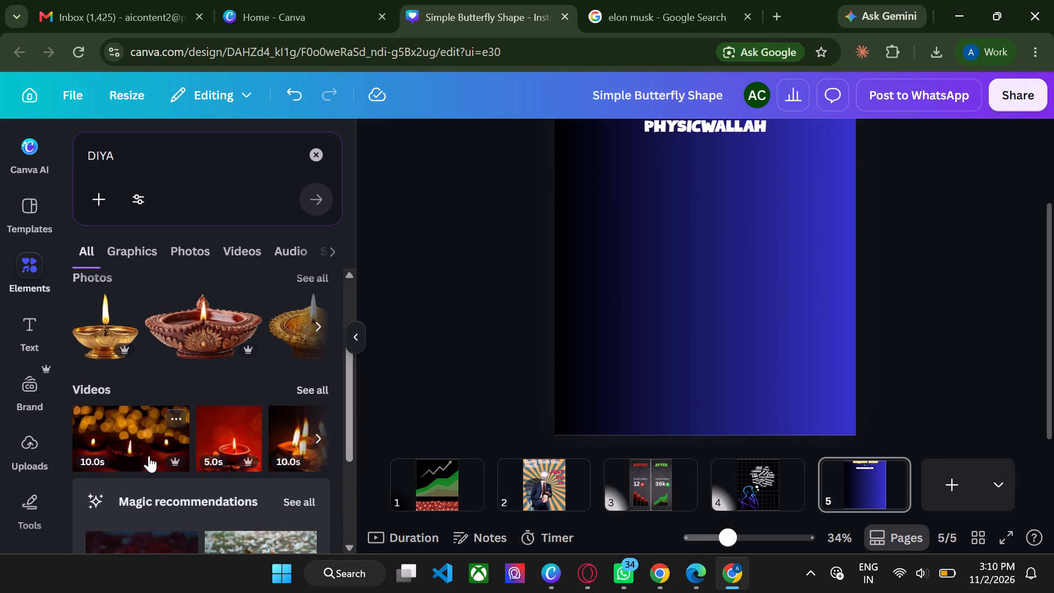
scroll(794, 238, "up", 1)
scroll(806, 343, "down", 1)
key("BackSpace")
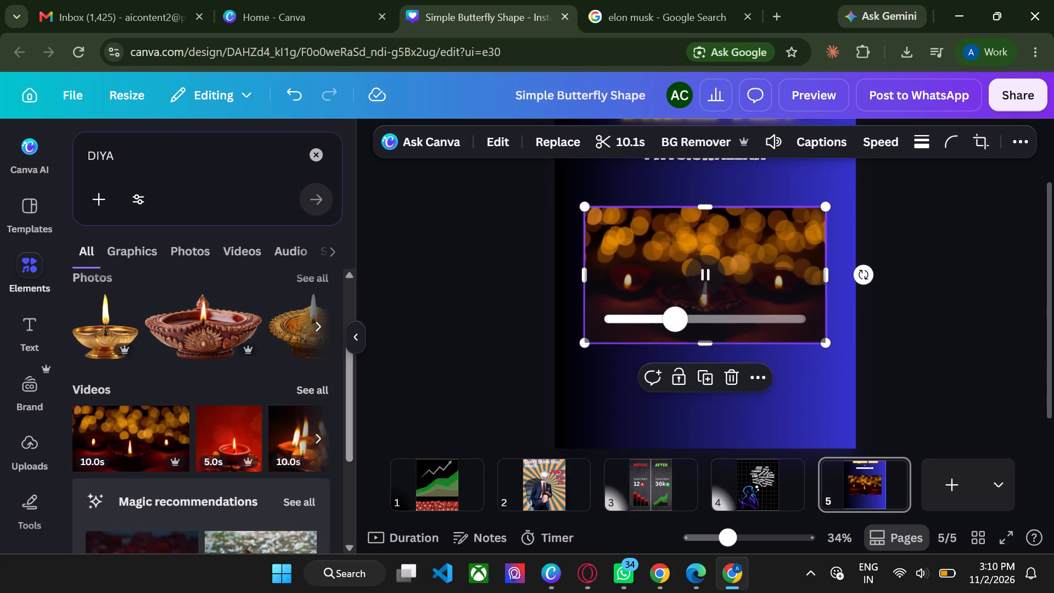
Show all DIYA photo results and browse them for an image that suits the poster.
scroll(205, 385, "up", 1)
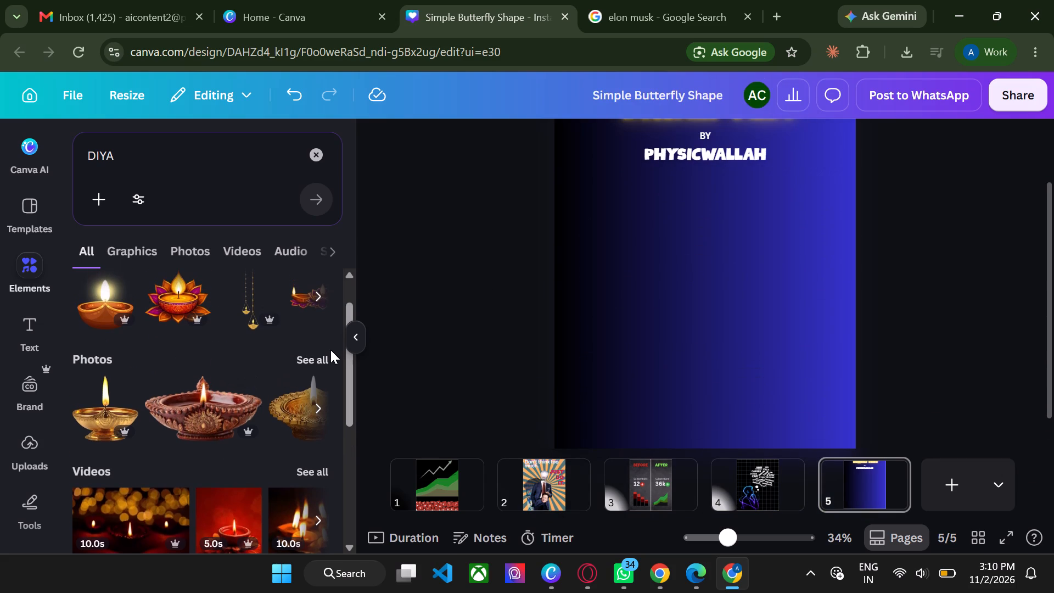
left_click(330, 350)
left_click(309, 360)
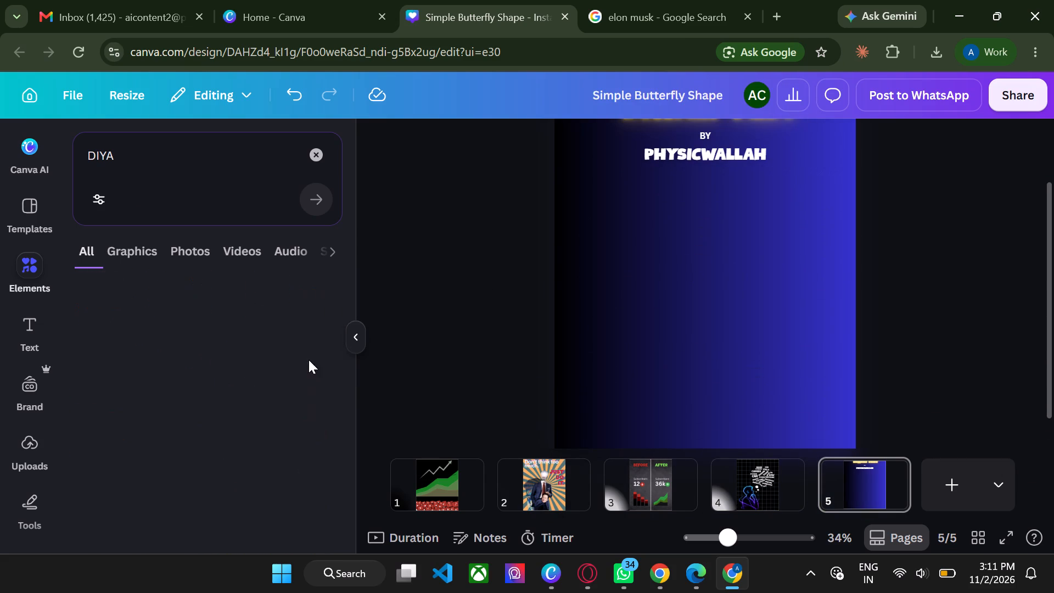
scroll(248, 361, "down", 1)
scroll(248, 361, "up", 1)
scroll(248, 361, "down", 1)
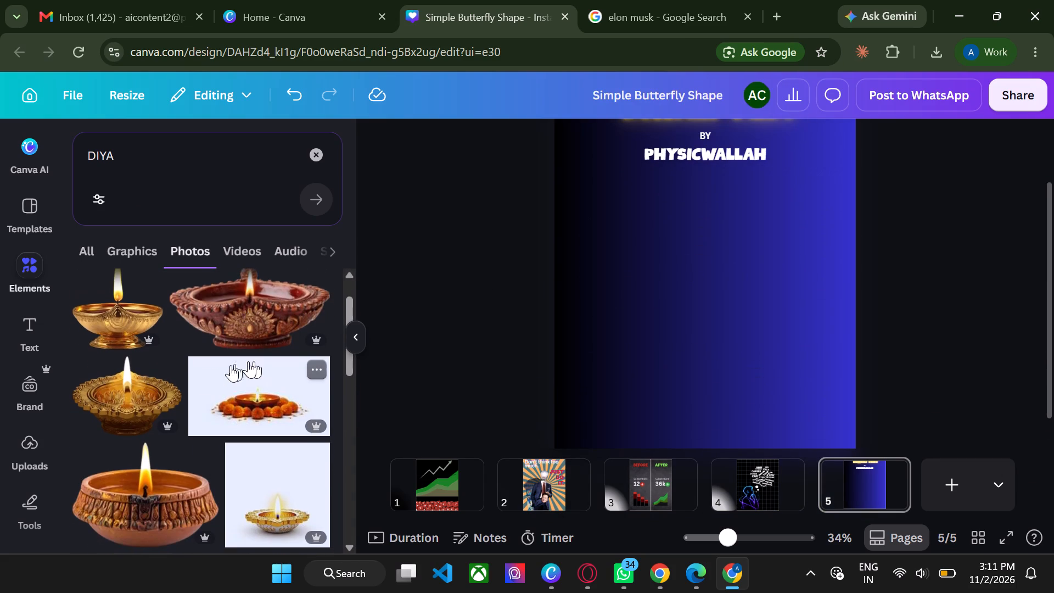
scroll(199, 374, "down", 1)
scroll(199, 374, "up", 2)
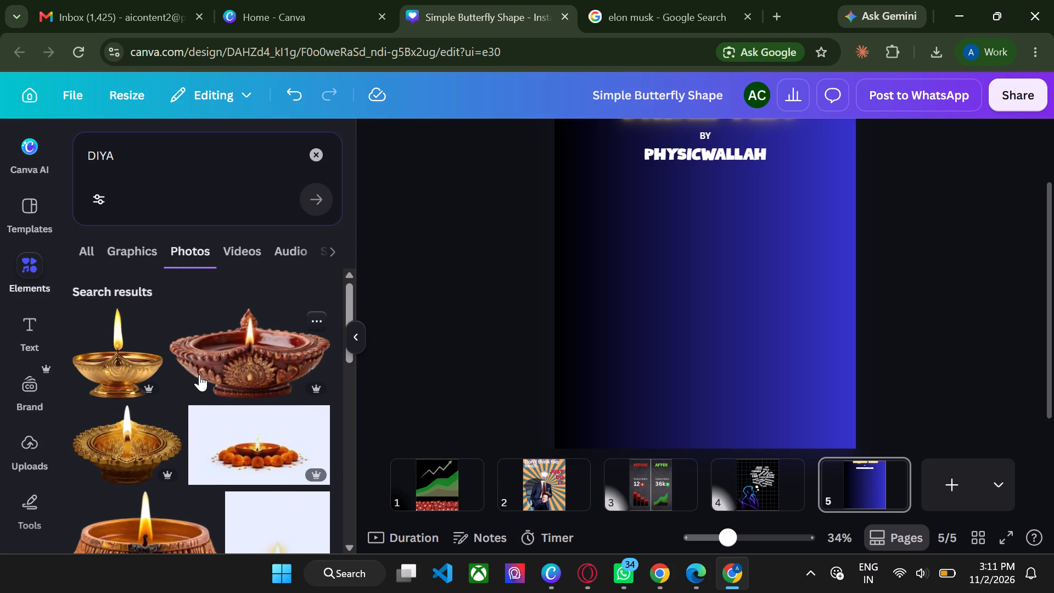
scroll(145, 398, "down", 1)
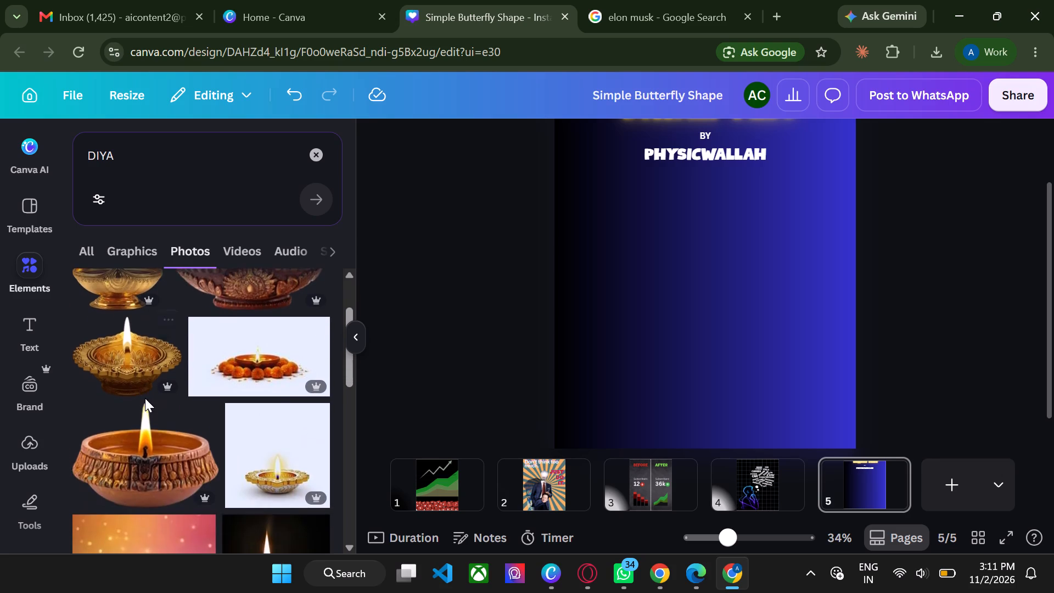
scroll(145, 398, "down", 2)
scroll(145, 398, "up", 1)
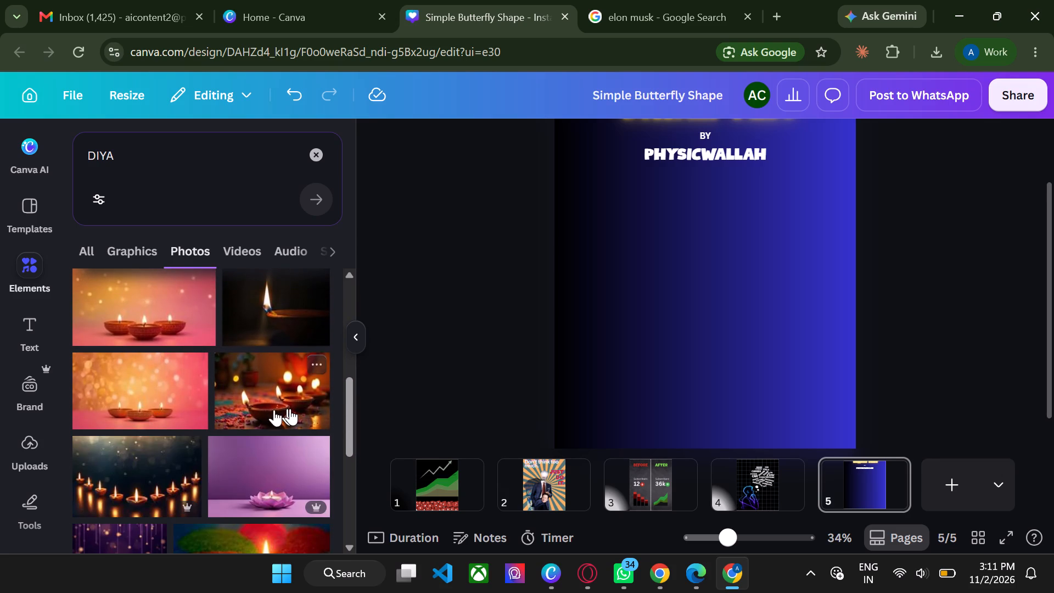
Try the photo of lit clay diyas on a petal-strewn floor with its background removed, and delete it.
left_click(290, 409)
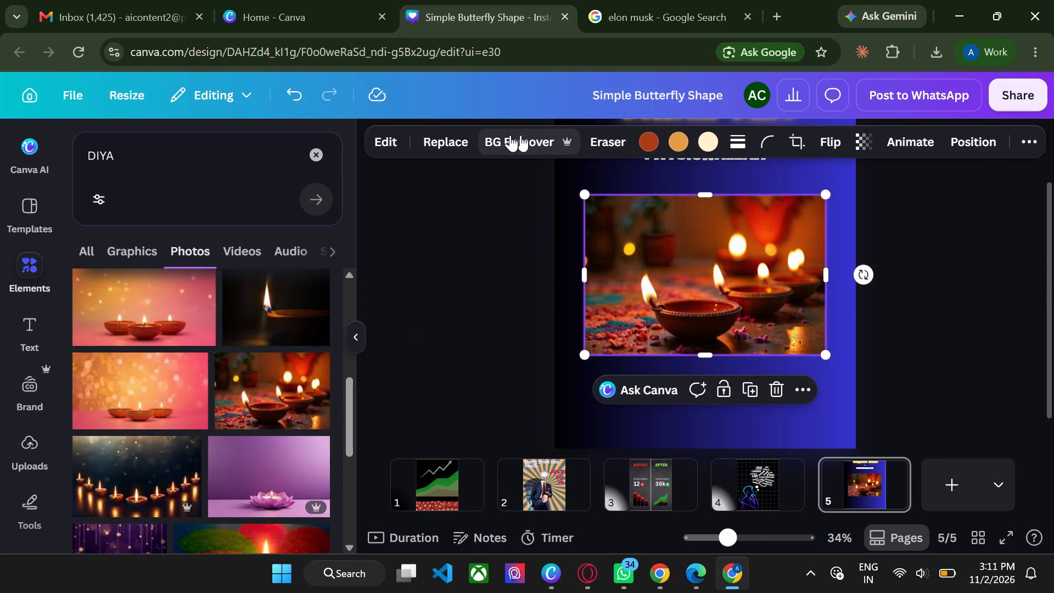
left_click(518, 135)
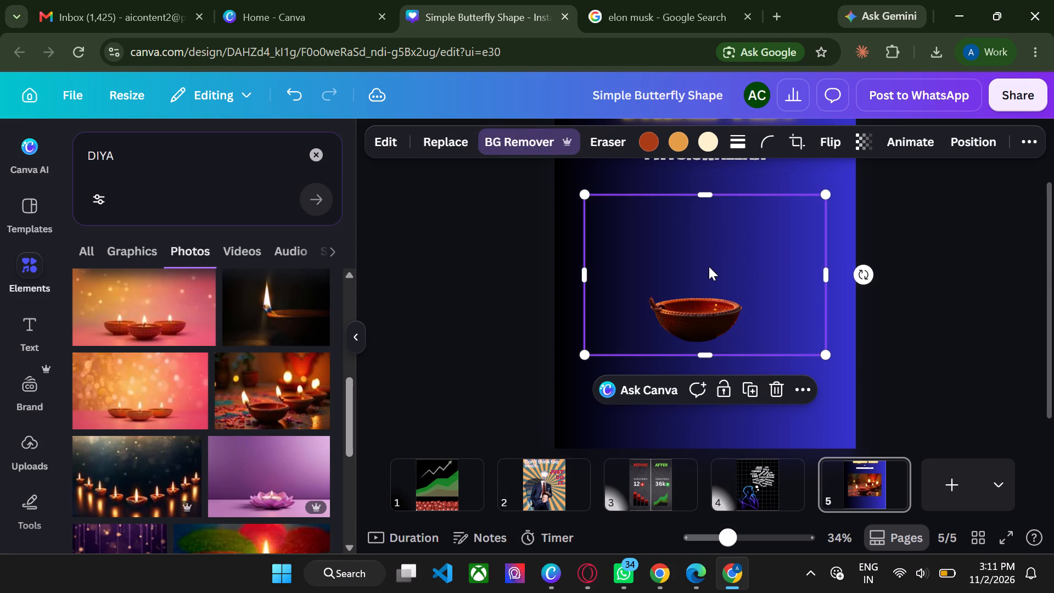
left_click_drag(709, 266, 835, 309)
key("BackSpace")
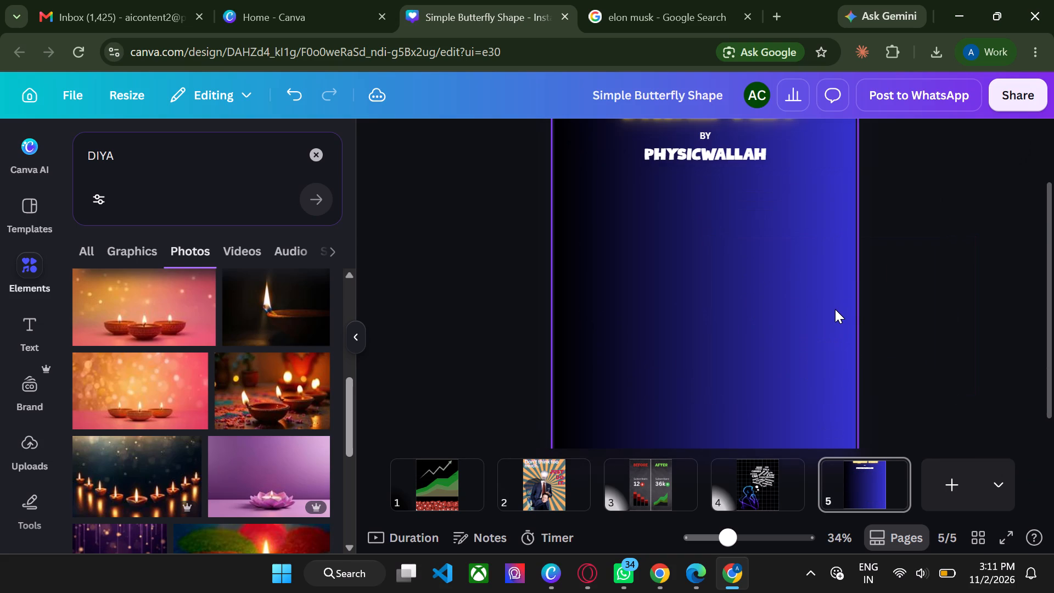
Insert the photo of a curved row of lit diyas on a dark background and remove its background.
left_click(138, 489)
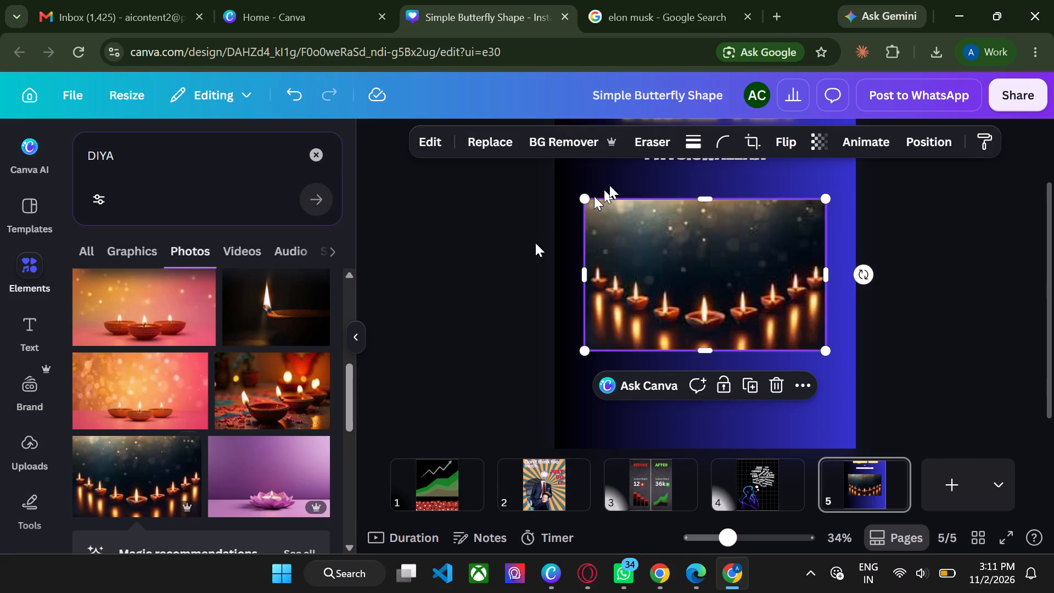
left_click(547, 143)
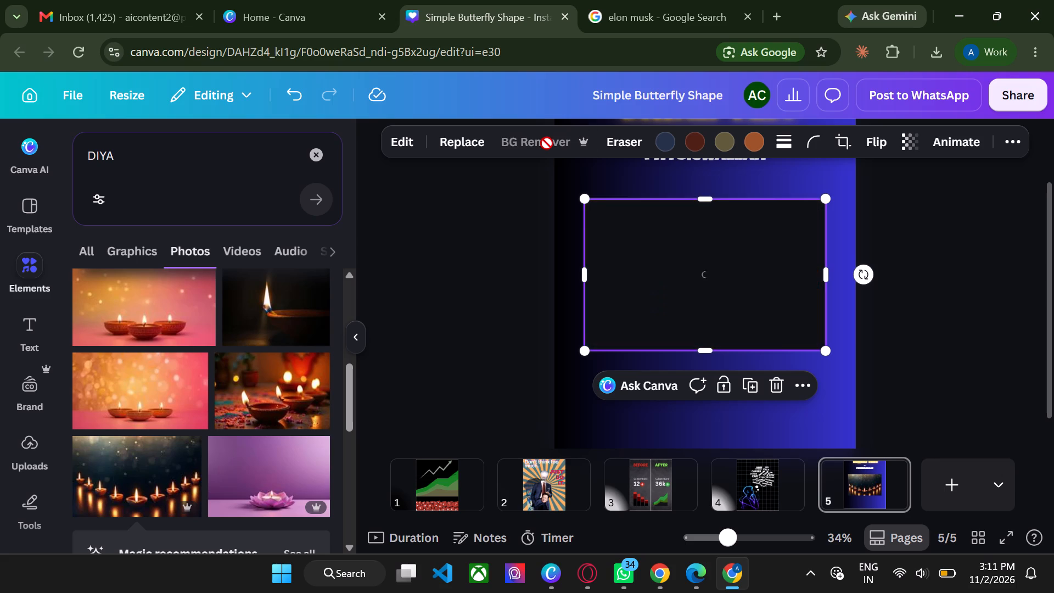
Move the row of diyas to the bottom of page 5 and enlarge it to span the full page width.
left_click_drag(732, 280, 722, 370)
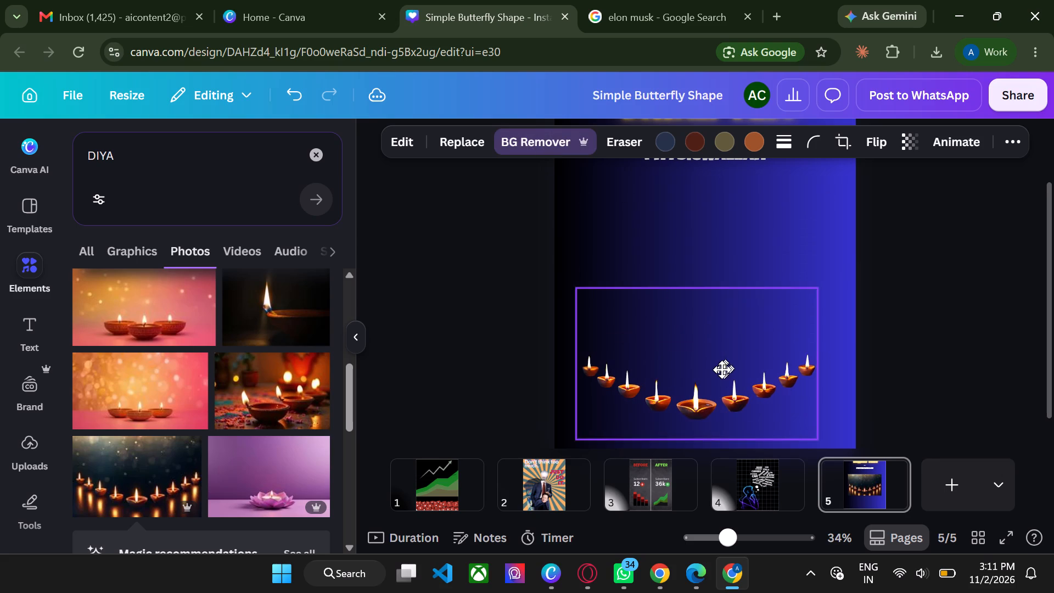
left_click_drag(722, 370, 711, 378)
left_click_drag(800, 375, 862, 375)
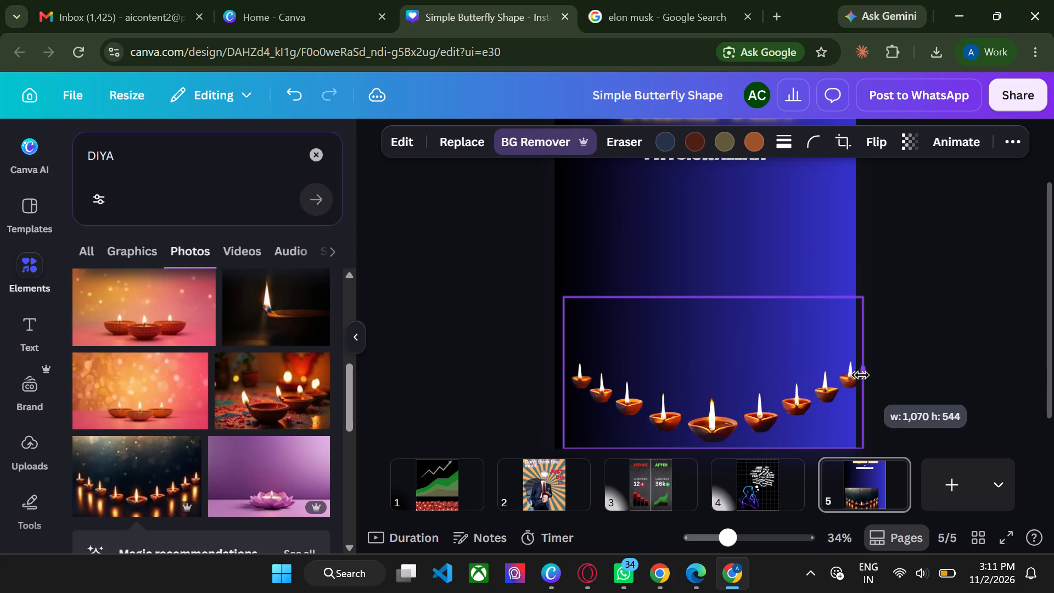
left_click_drag(862, 375, 865, 375)
left_click_drag(708, 400, 700, 412)
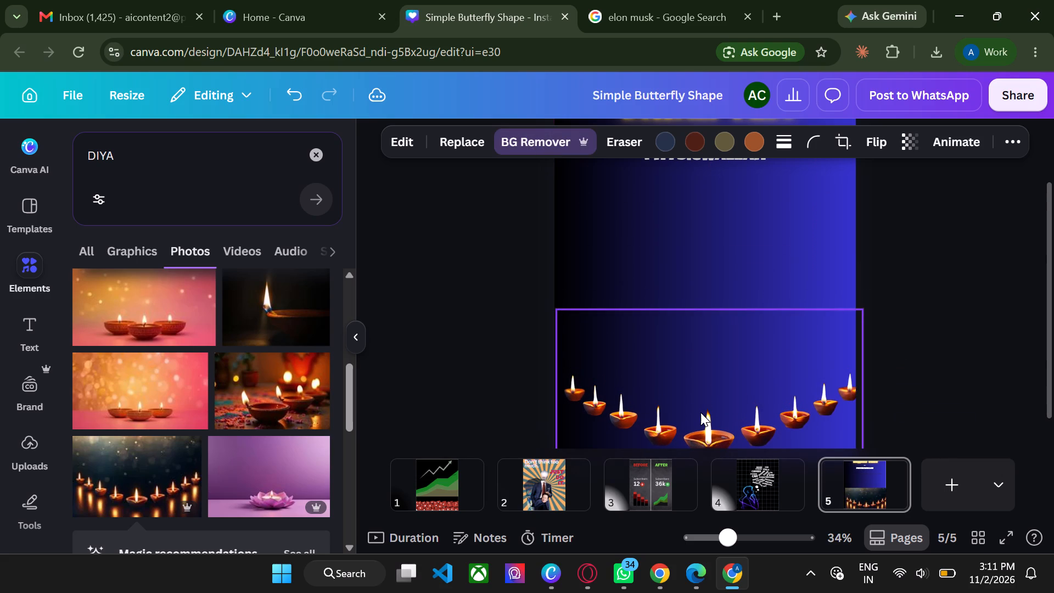
scroll(700, 412, "down", 1)
left_click(977, 318)
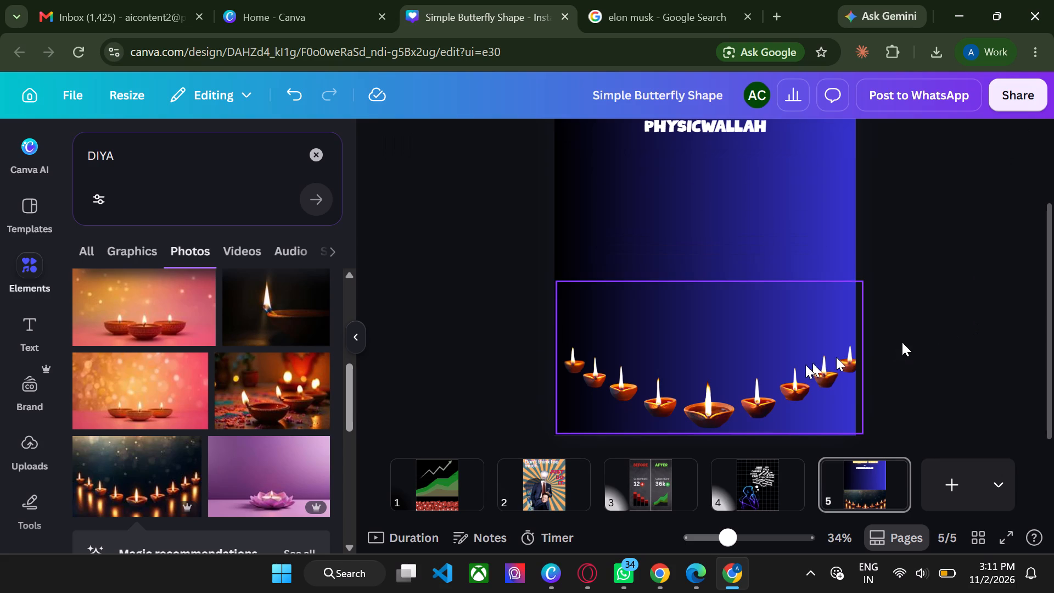
Nudge the row of diyas slightly sideways so it sits centred across the bottom of page 5.
left_click(771, 366)
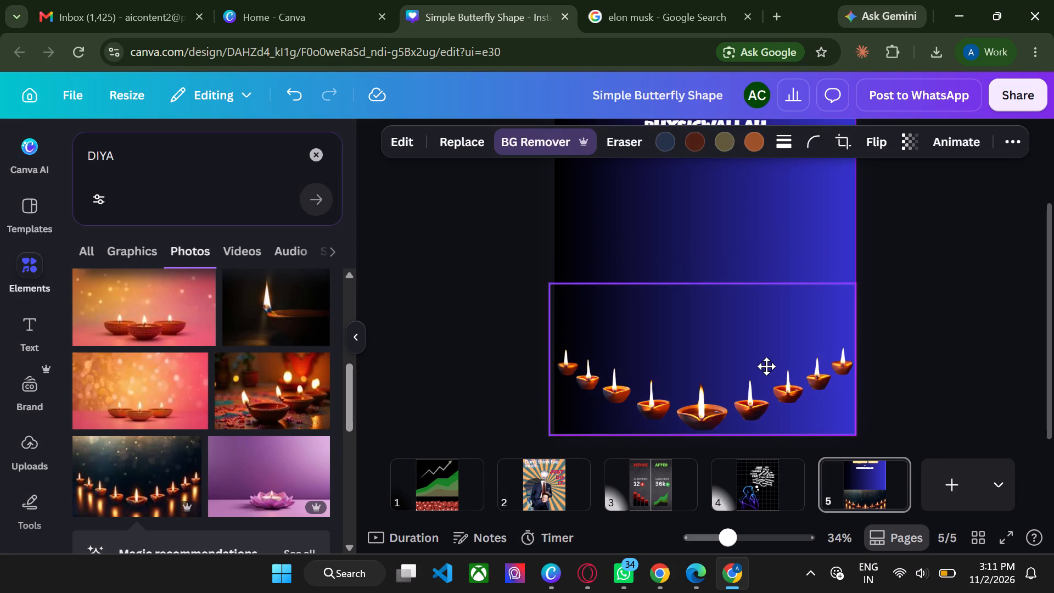
left_click(951, 319)
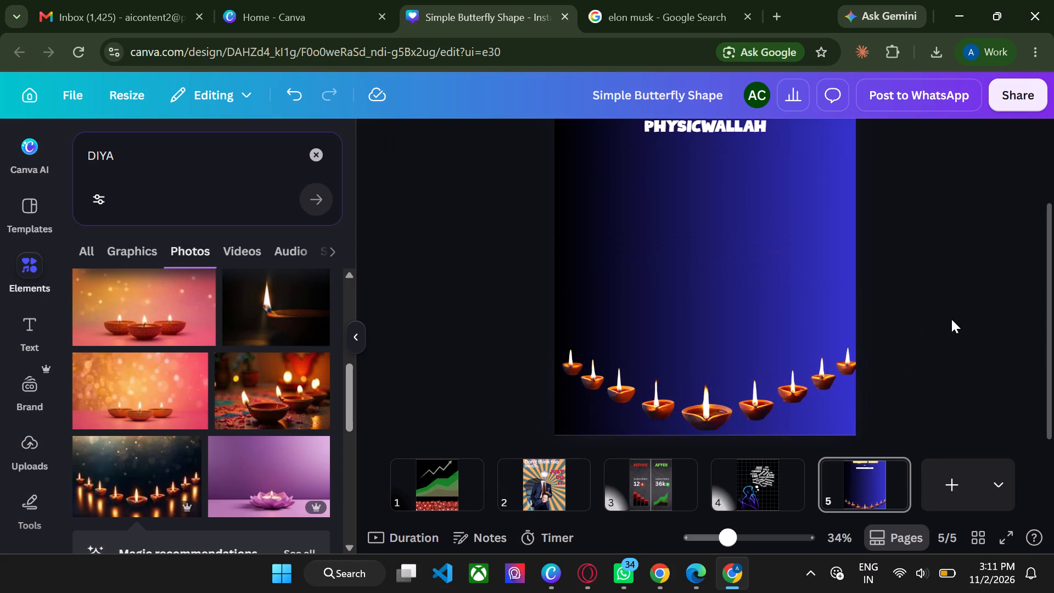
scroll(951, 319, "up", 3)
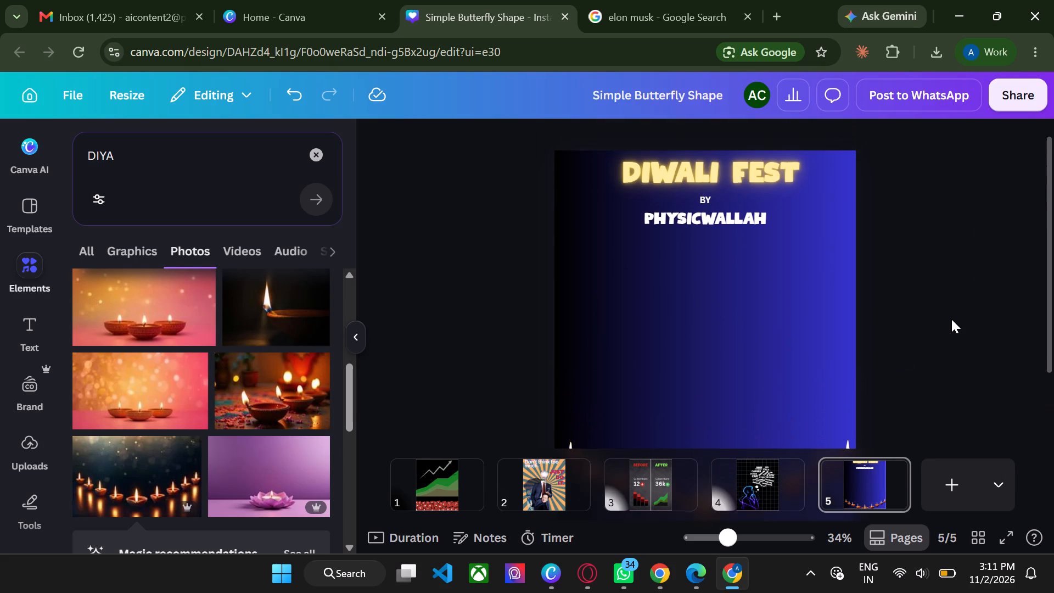
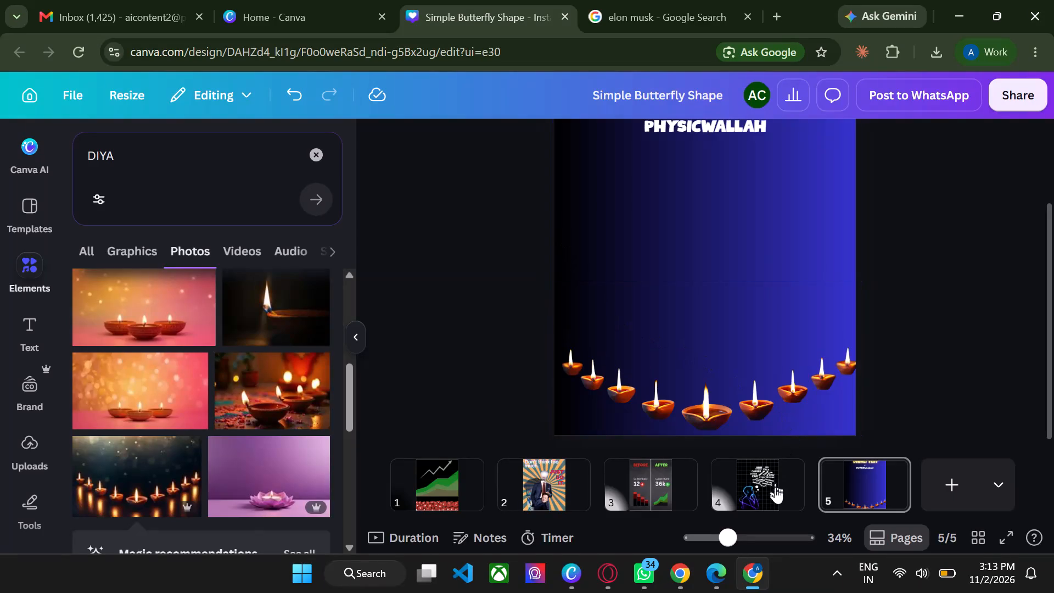
Switch to page 4, the design with the neon thinking figure and the word cloud.
left_click(775, 487)
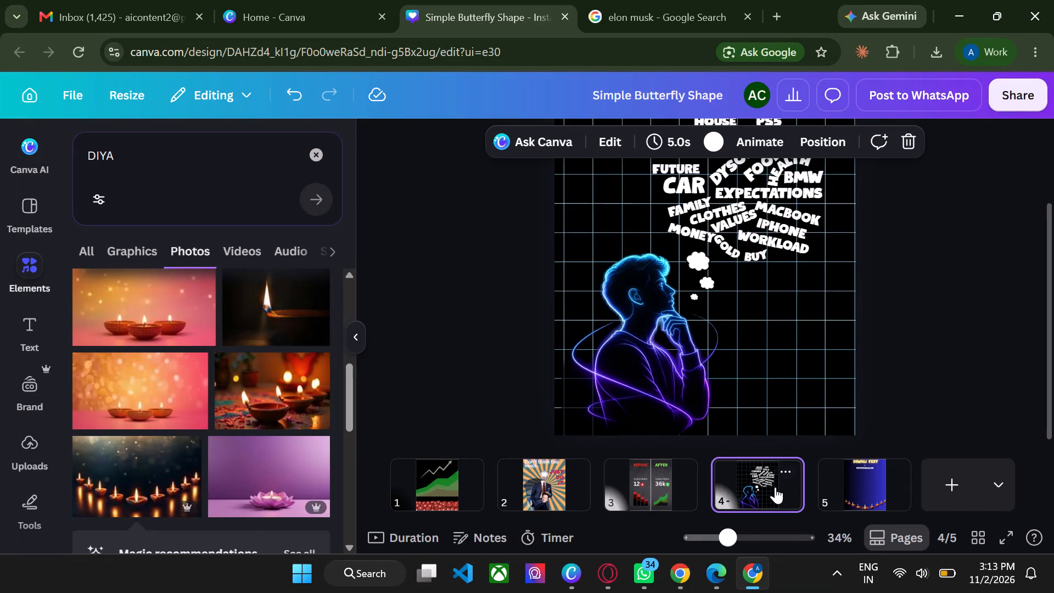